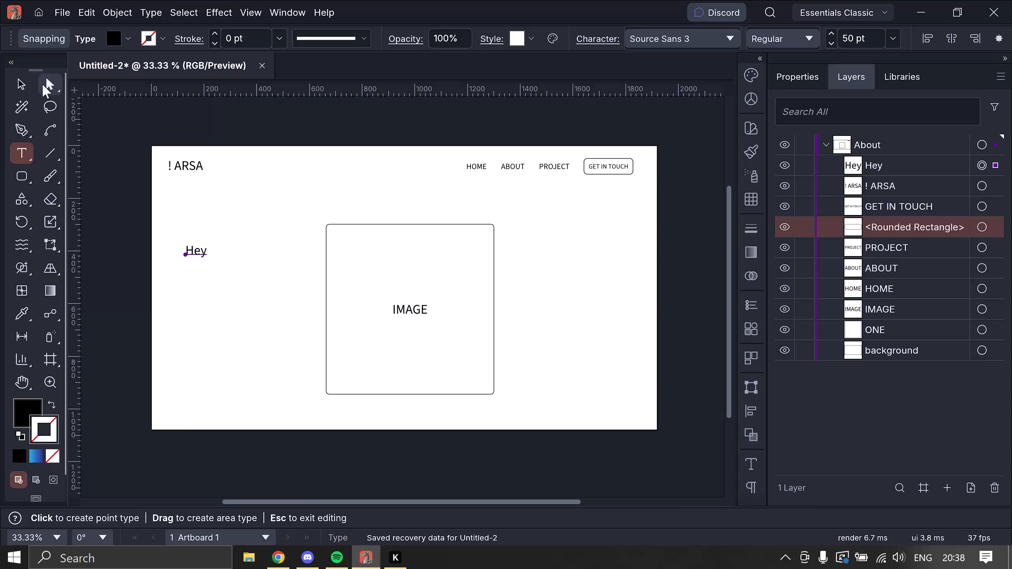
Switch to Chrome and examine the portfolio website design image results, previewing the dark and Creative Director portfolio templates for reference.
click(290, 563)
click(179, 0)
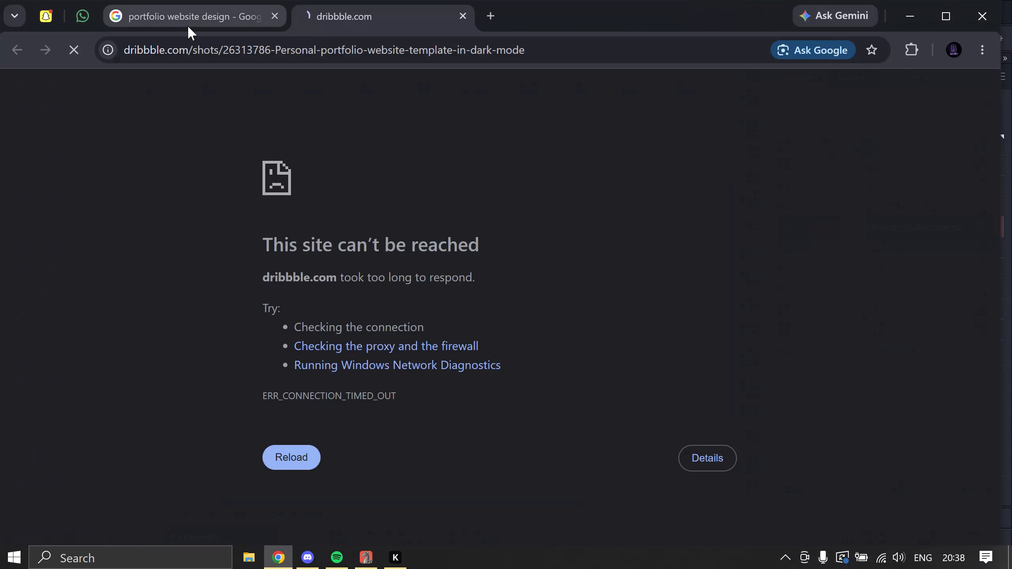
click(188, 26)
click(467, 15)
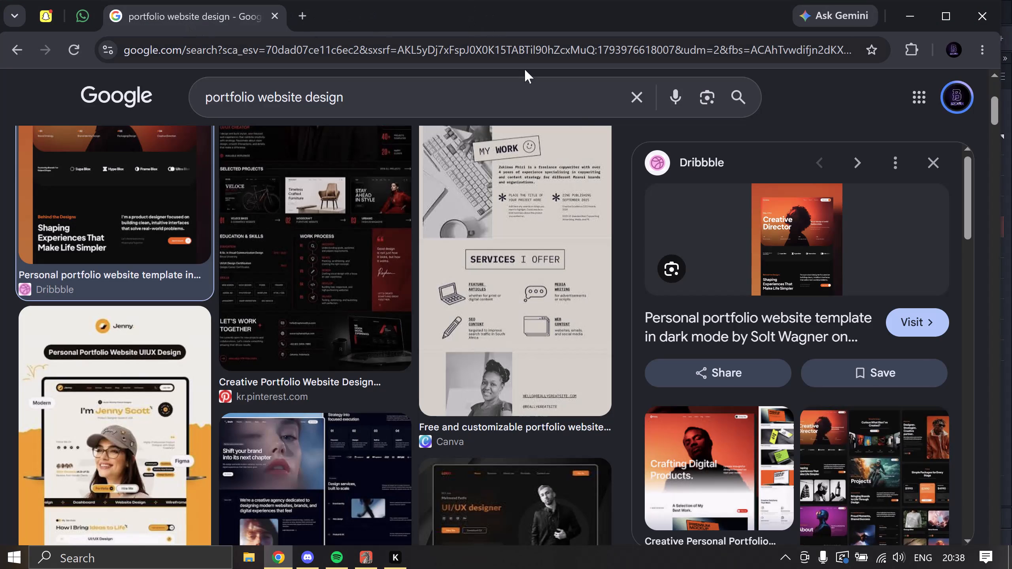
scroll(700, 263, down, 3)
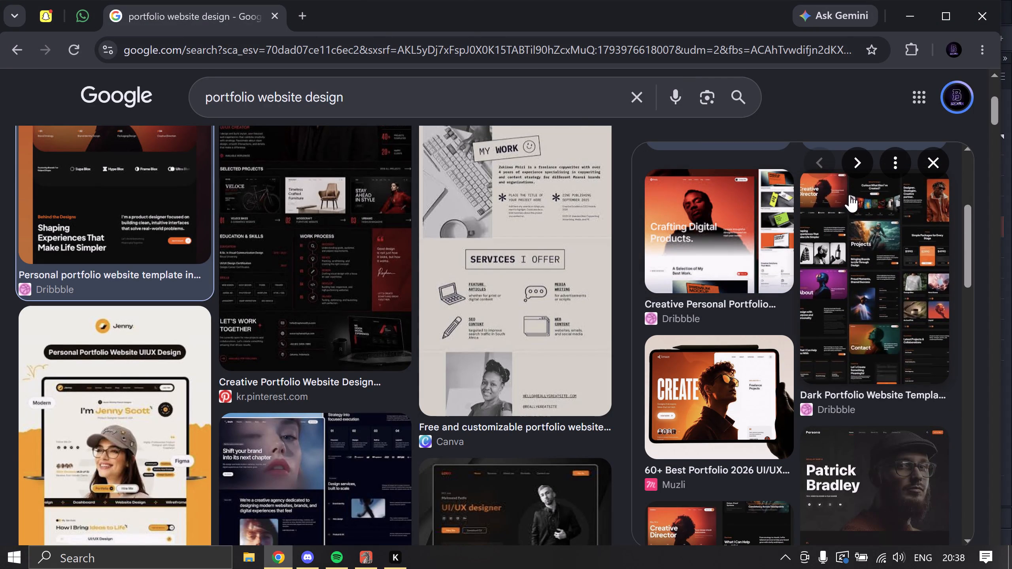
click(850, 195)
scroll(912, 239, down, 2)
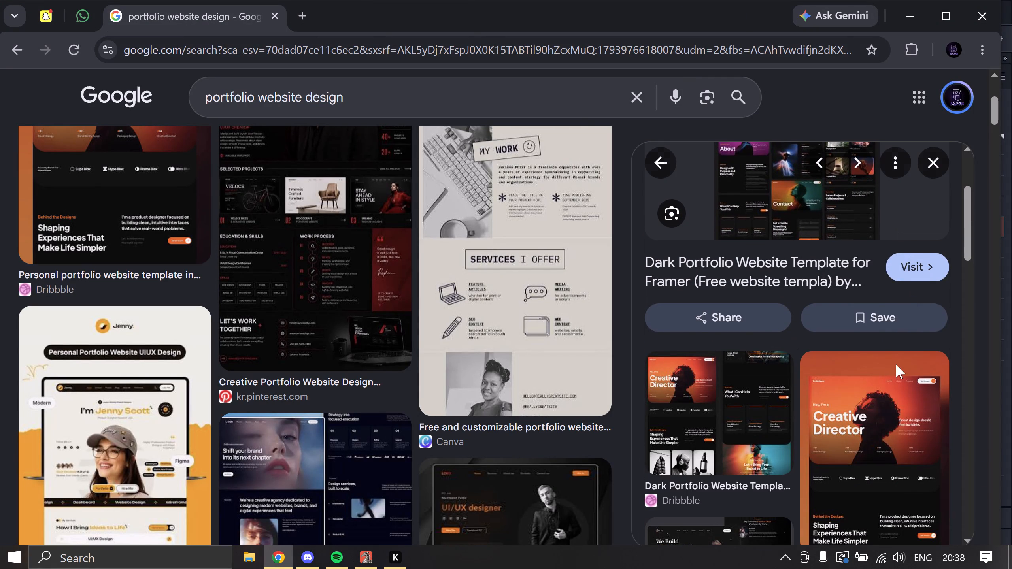
click(895, 368)
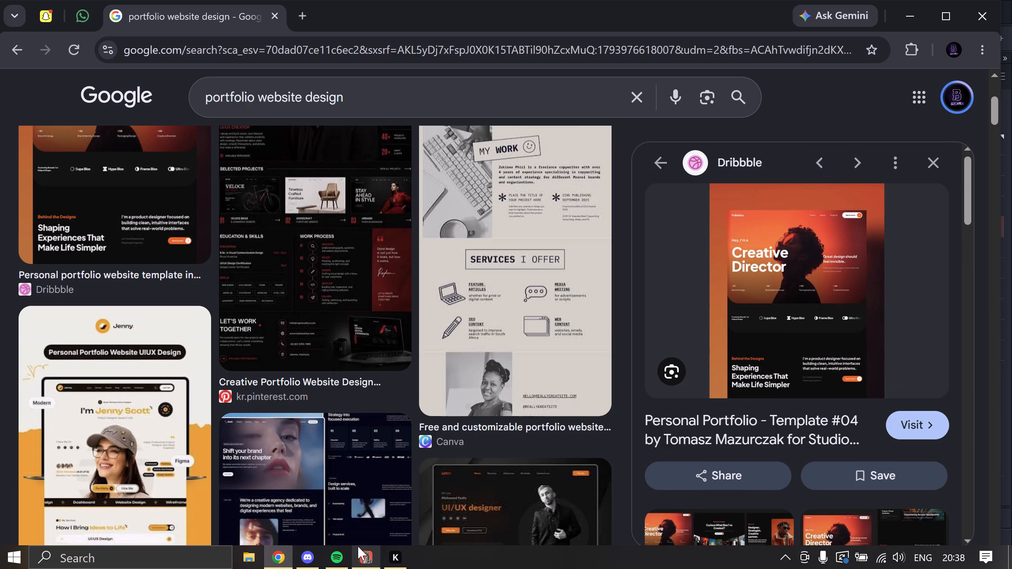
click(377, 560)
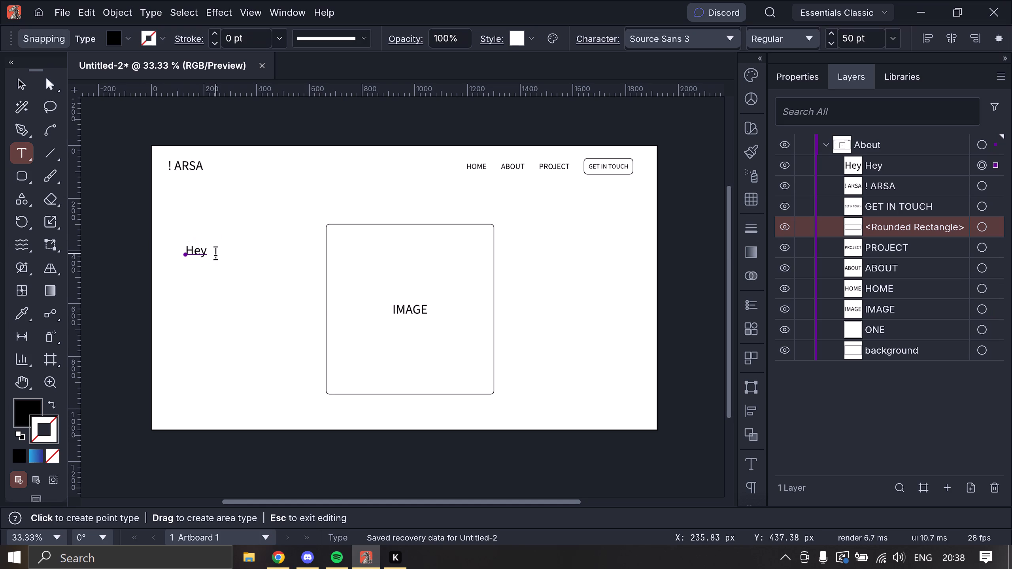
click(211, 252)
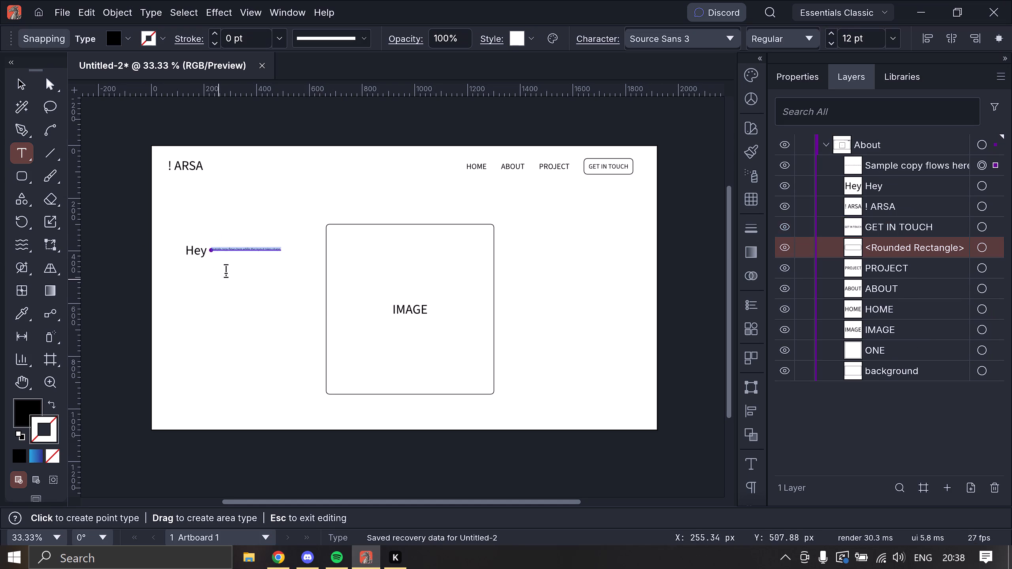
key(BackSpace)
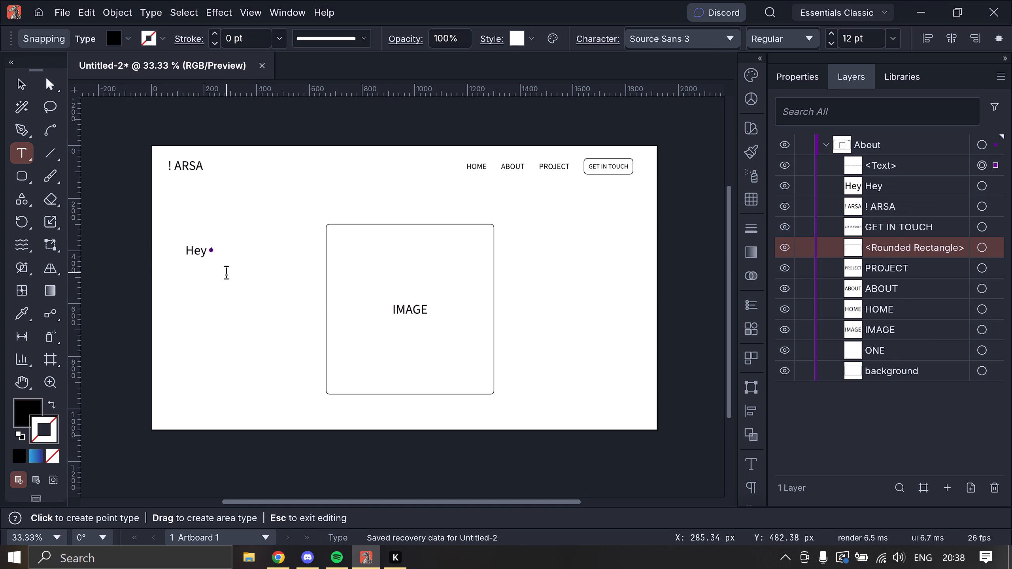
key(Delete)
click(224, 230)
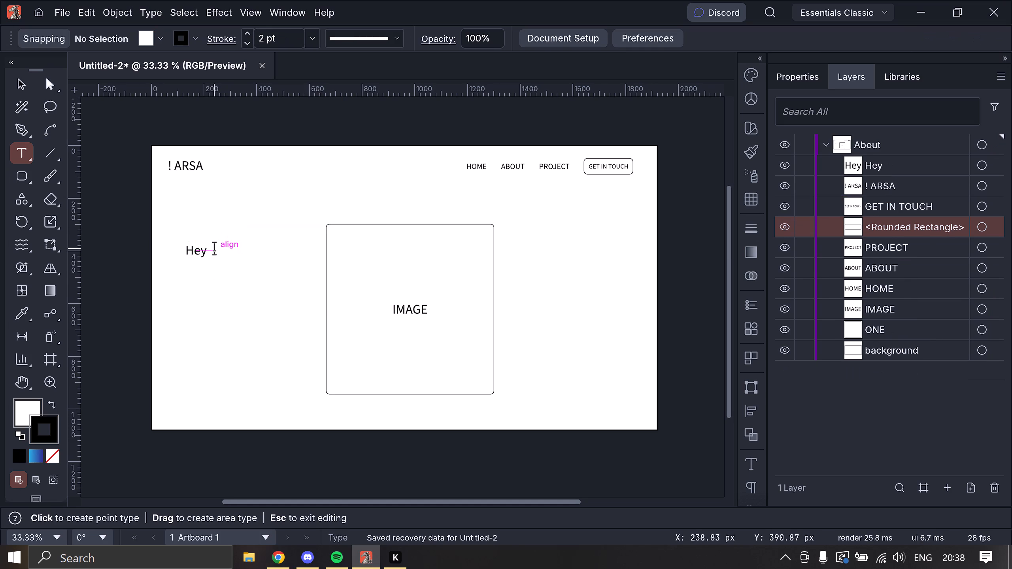
Extend the "Hey" text beside the image frame so it reads "Hey,Iam a".
click(30, 86)
click(202, 253)
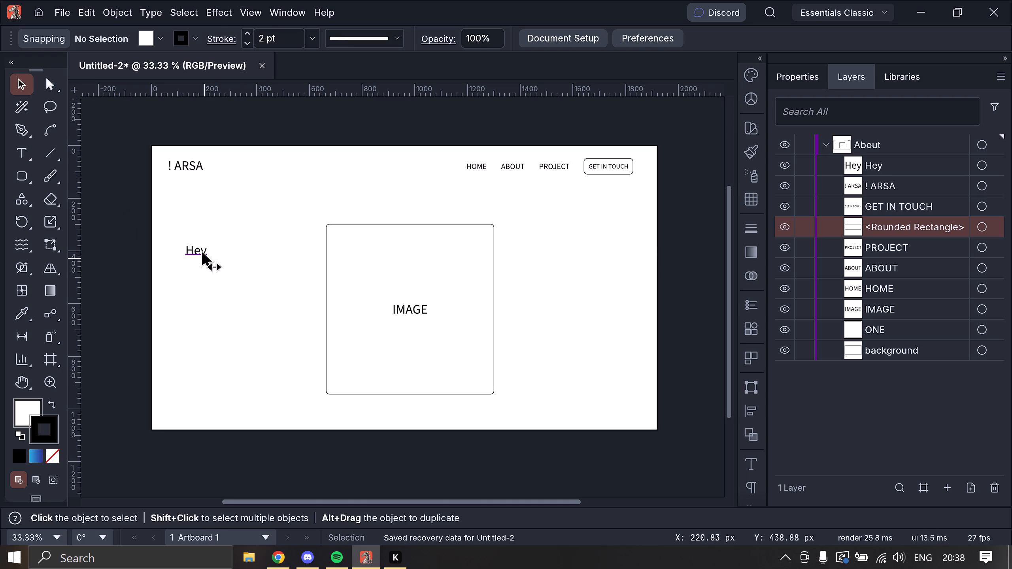
double_click(202, 255)
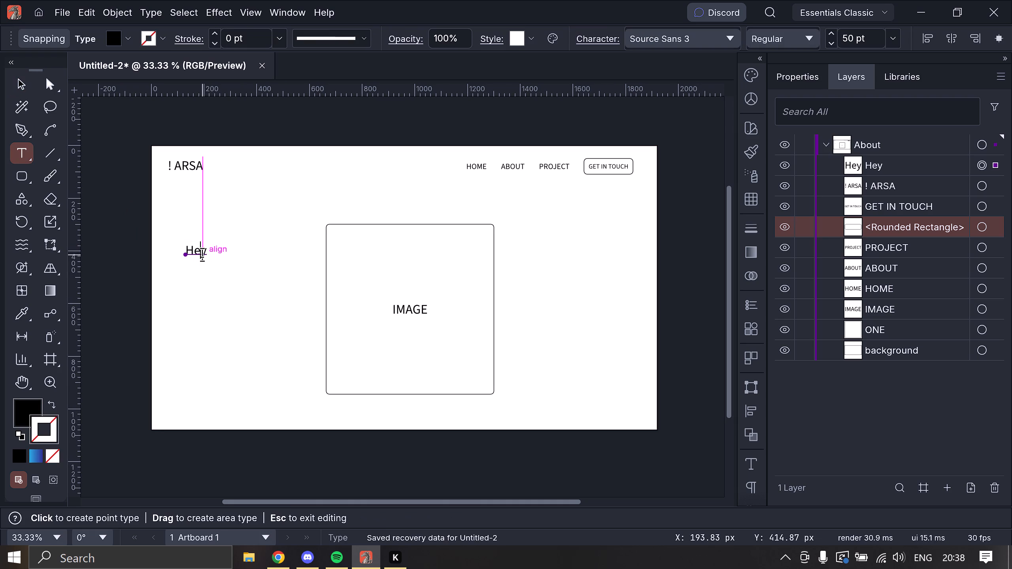
key(comma)
key(BackSpace)
key(Right)
key(comma)
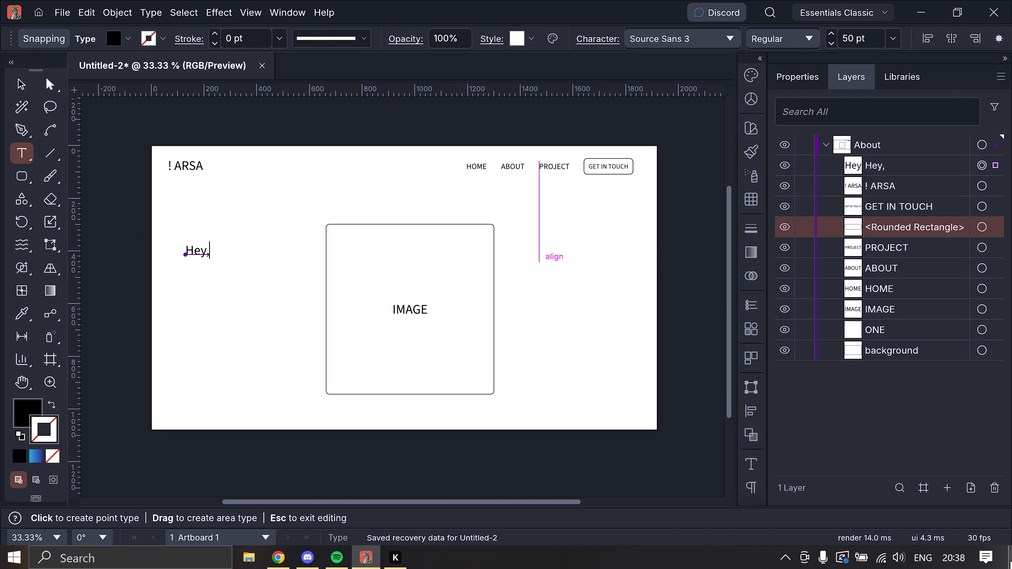
text(am)
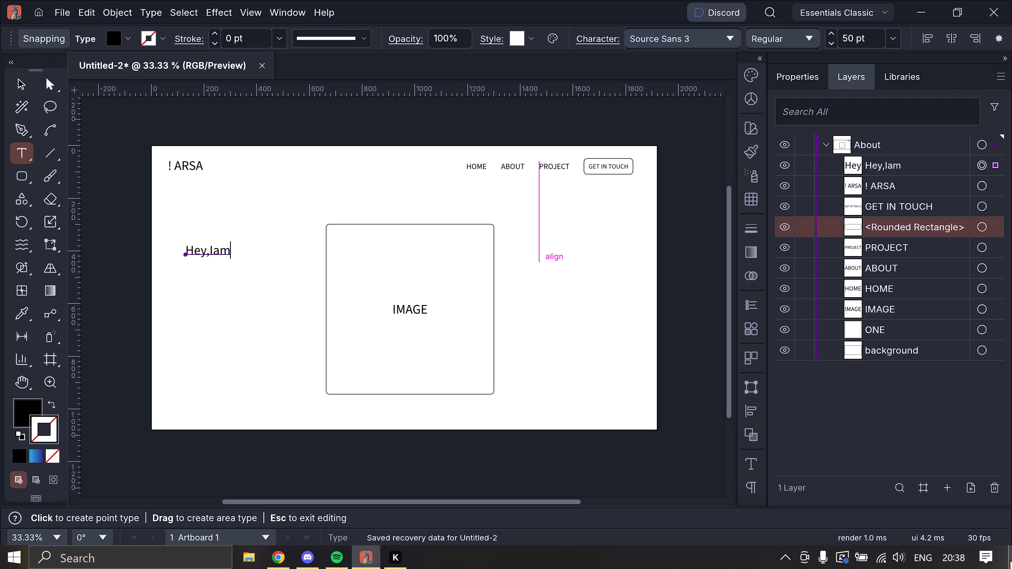
click(282, 553)
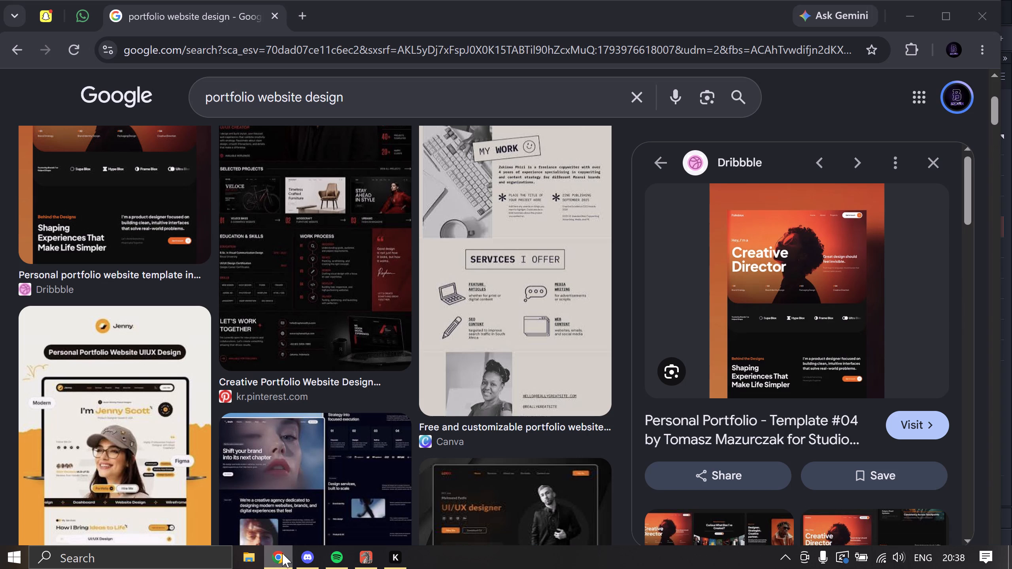
click(282, 553)
key(a)
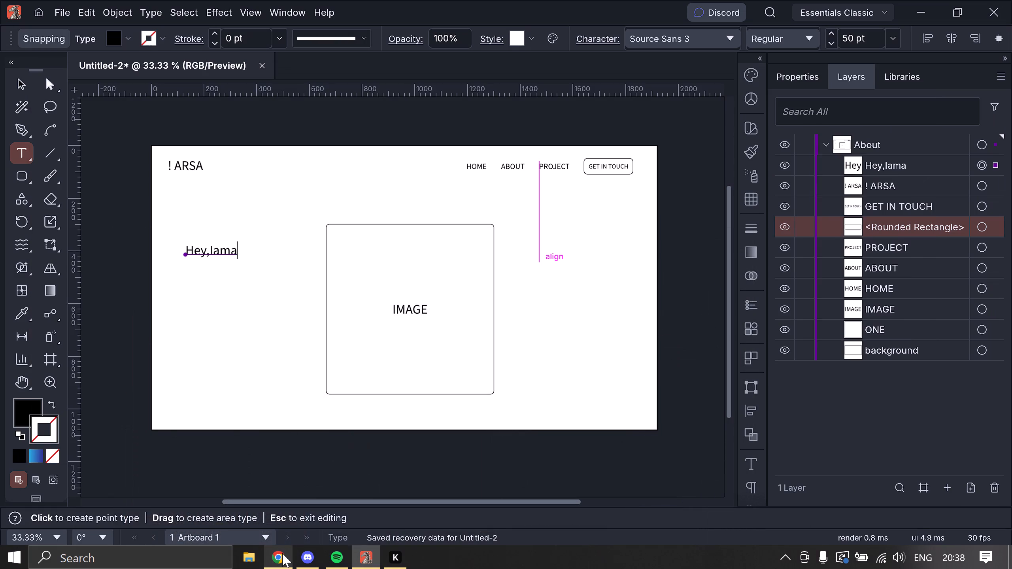
click(282, 553)
click(282, 553)
key(Left)
key(space)
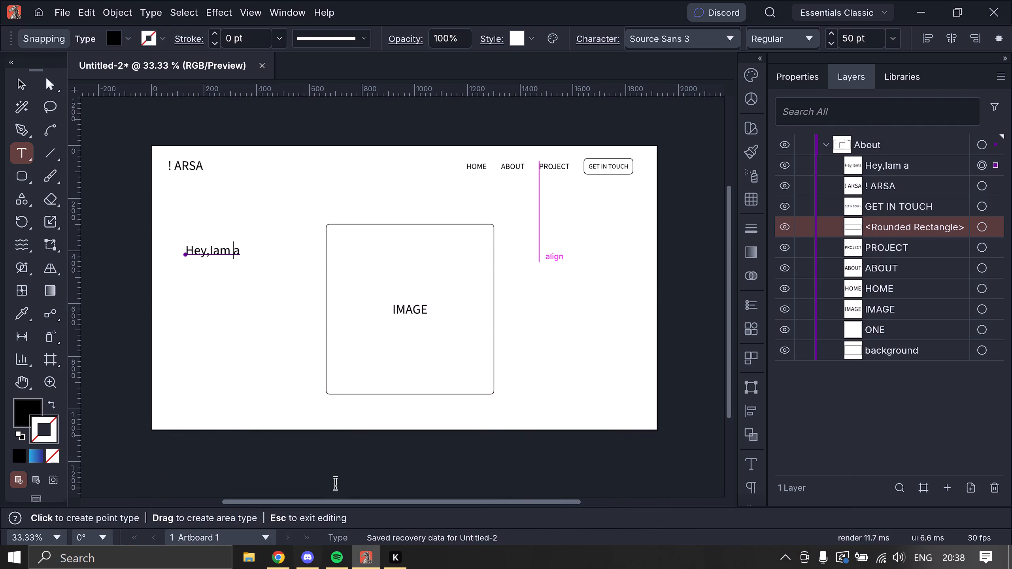
click(12, 90)
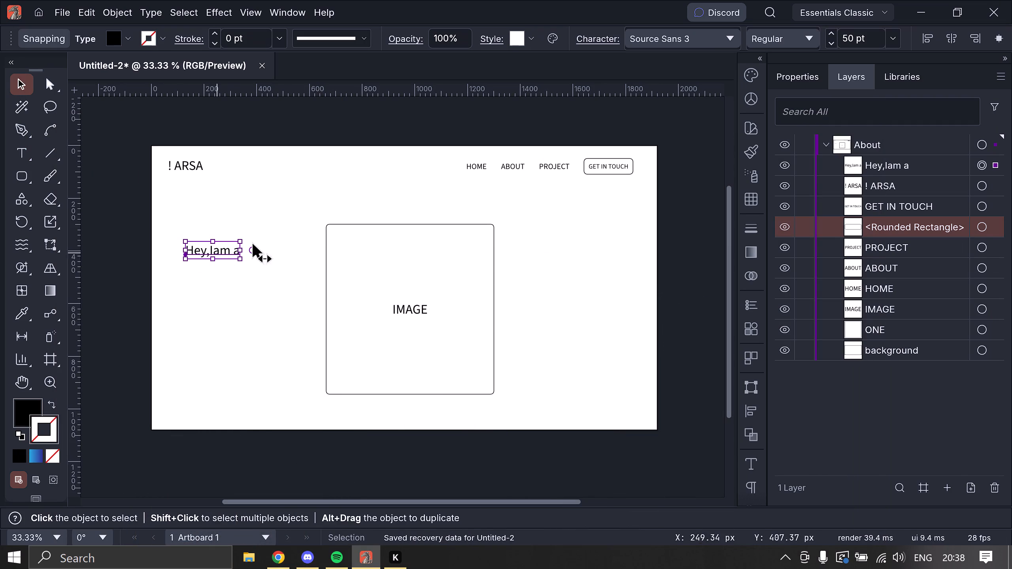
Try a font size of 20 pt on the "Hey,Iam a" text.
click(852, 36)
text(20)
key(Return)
Set the font size of the "Hey,Iam a" text to 30 pt.
click(852, 36)
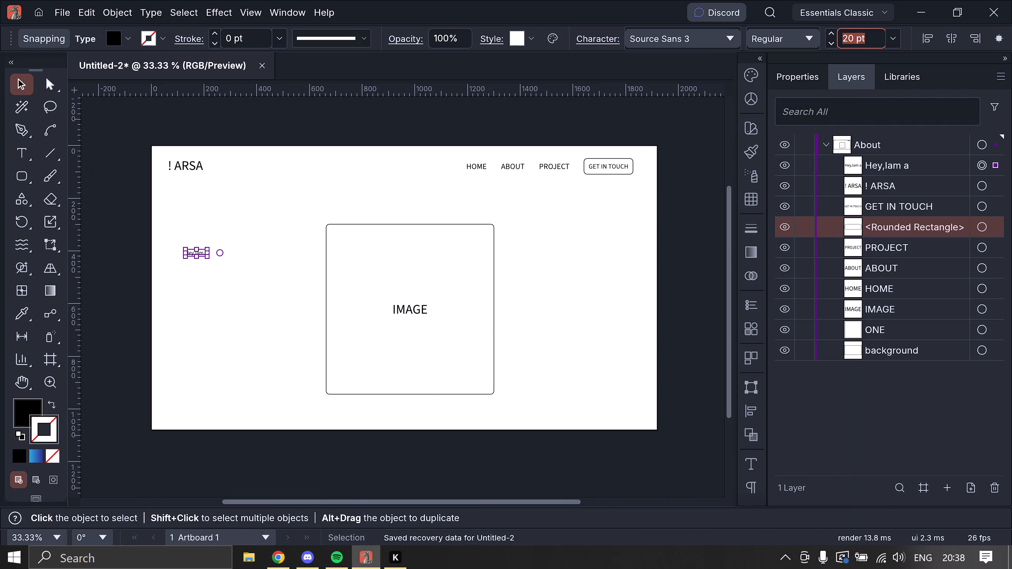
text(30)
key(Return)
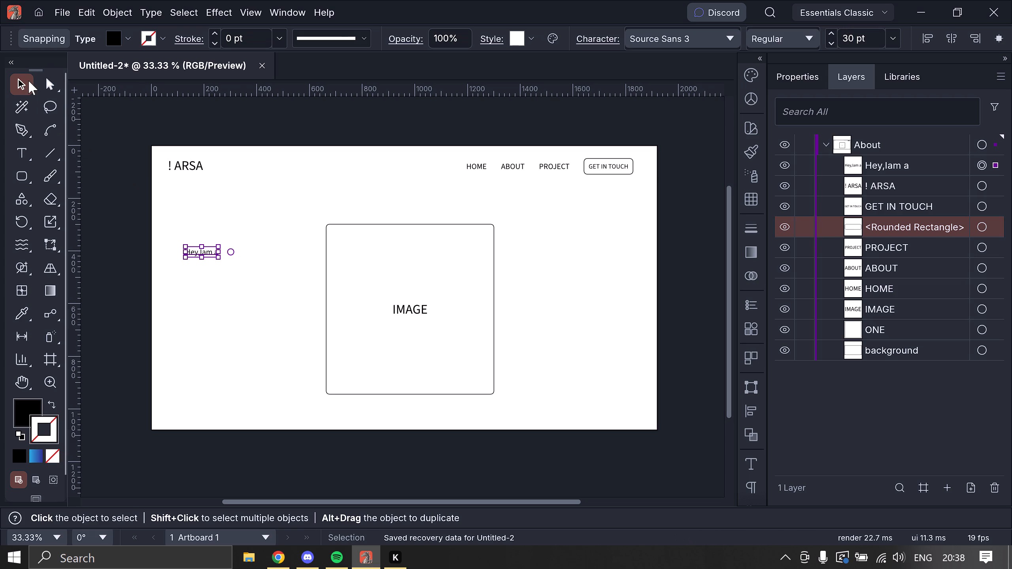
Move the "Hey,Iam a" text slightly up and to the left, below the "! ARSA" logo.
click(223, 213)
click(211, 257)
drag(210, 253, 193, 245)
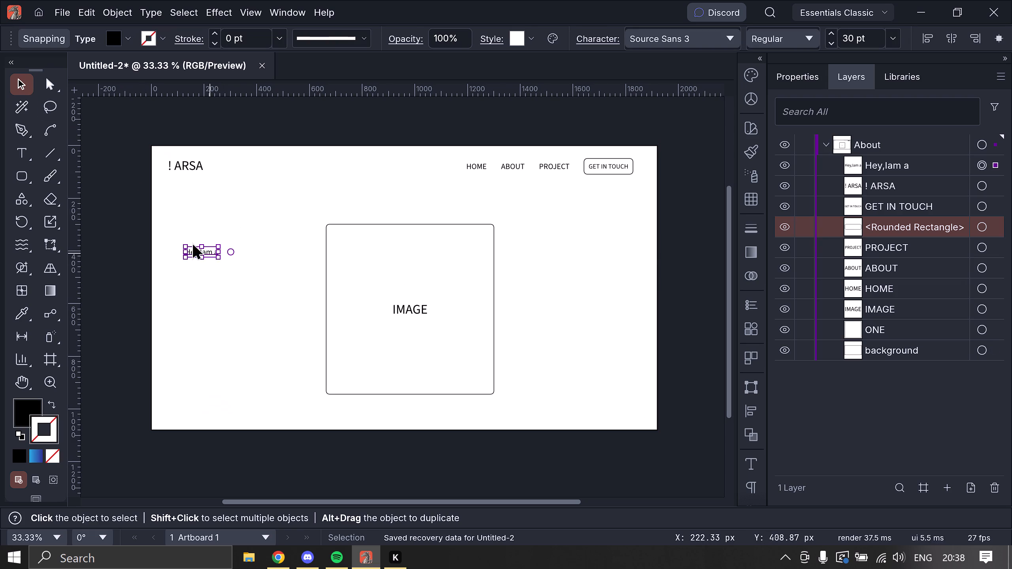
drag(193, 245, 202, 247)
Duplicate the "IMAGE" label and place the copy just below the "Hey,Iam a" text.
click(418, 315)
key(ctrl+c)
key(ctrl+v)
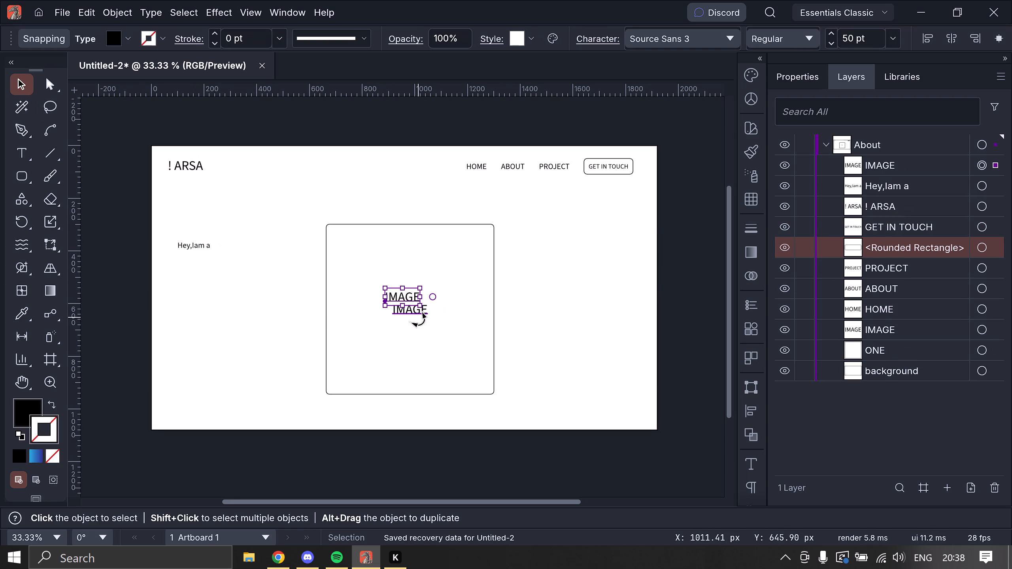
drag(408, 296, 212, 277)
Replace the copied label's text below the greeting with "UI/UX DESIGNER".
double_click(211, 278)
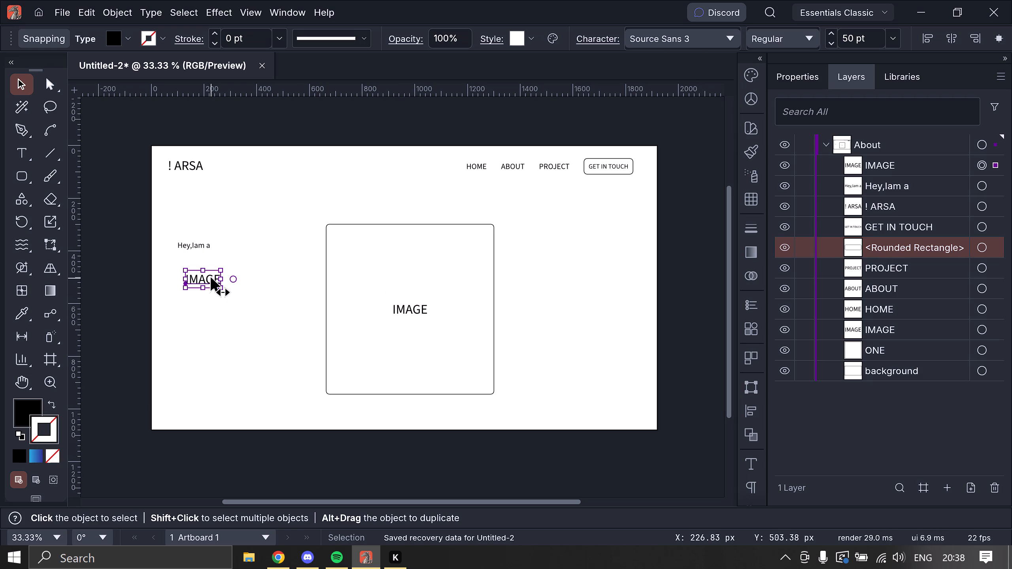
double_click(211, 278)
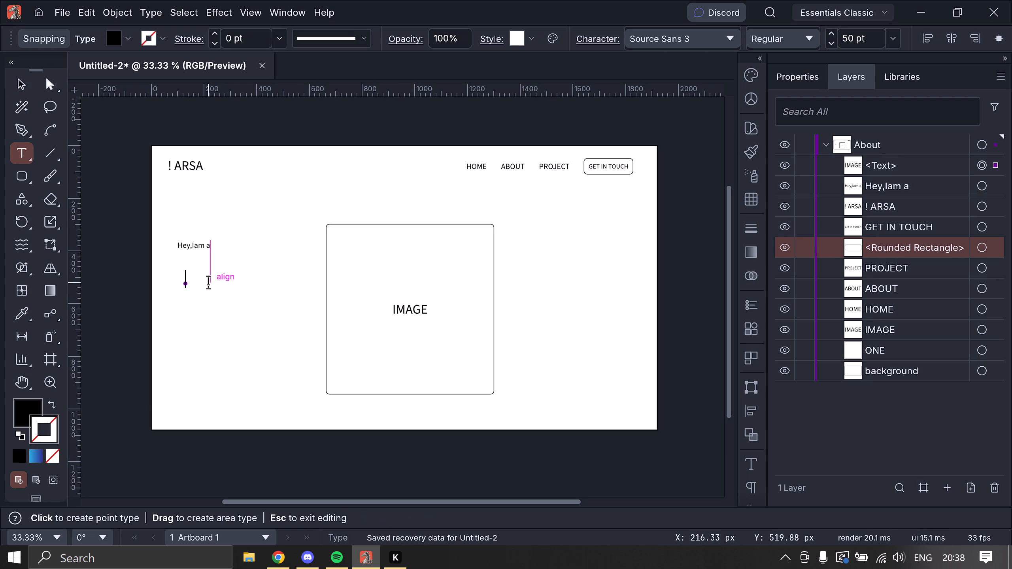
key(w)
key(BackSpace)
text(UI)
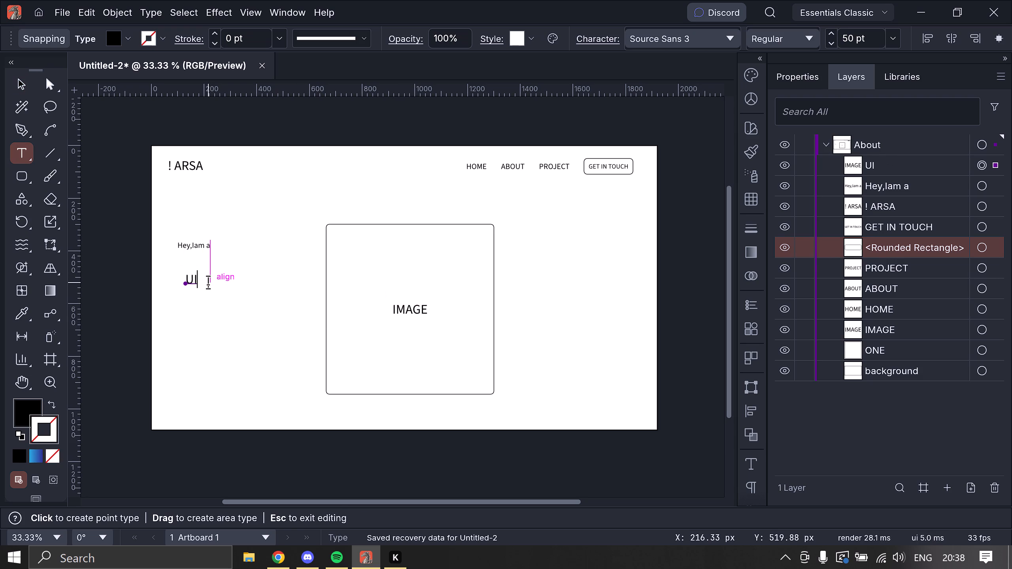
text(/UX)
key(space)
text(DESIGNER)
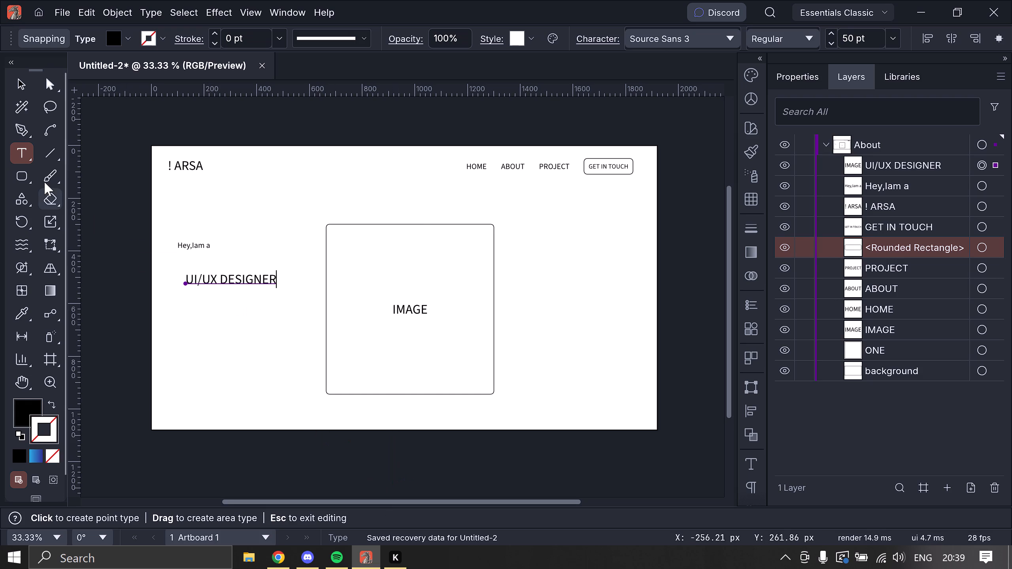
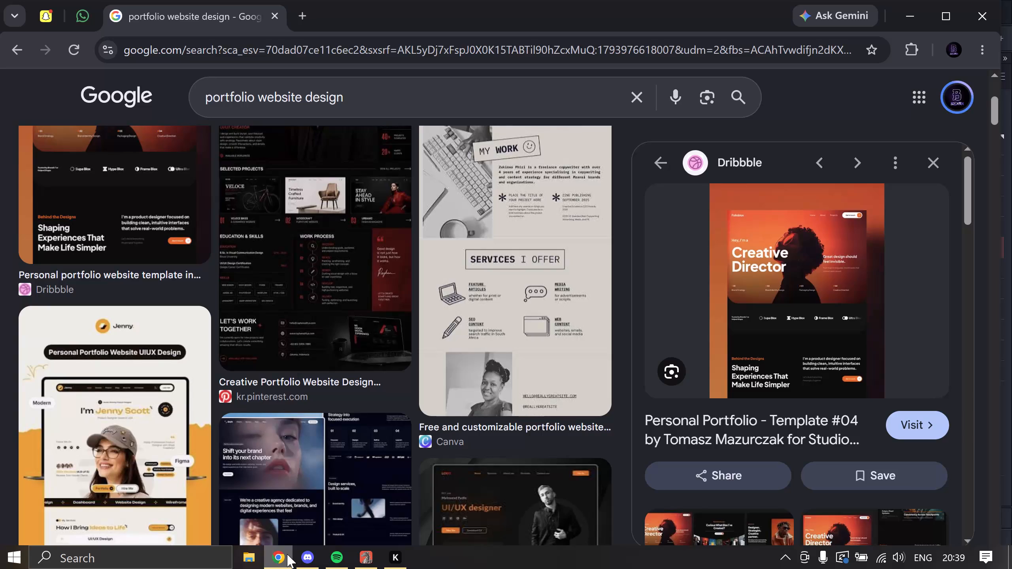
Return from Chrome to the wireframe and break the "UI/UX DESIGNER" text so that "DESIGNER" starts a second line.
click(287, 554)
double_click(217, 276)
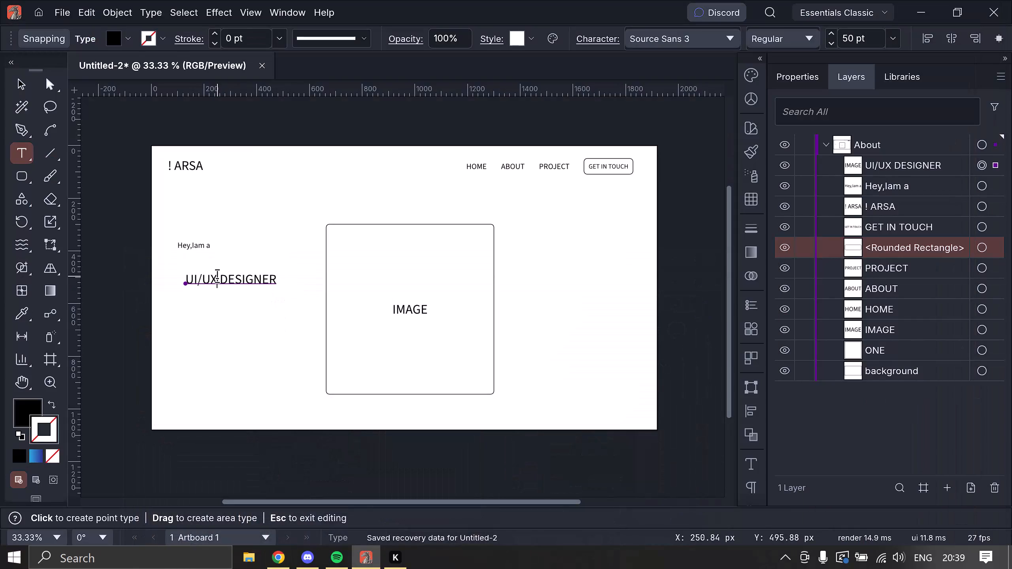
key(Right)
key(Left)
key(Right)
key(Right)
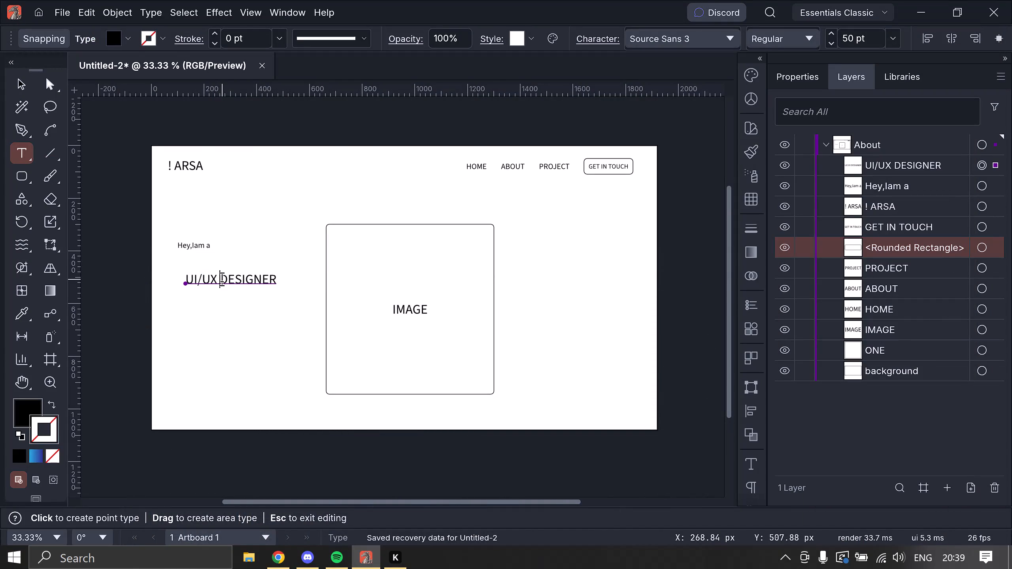
key(shift+Return)
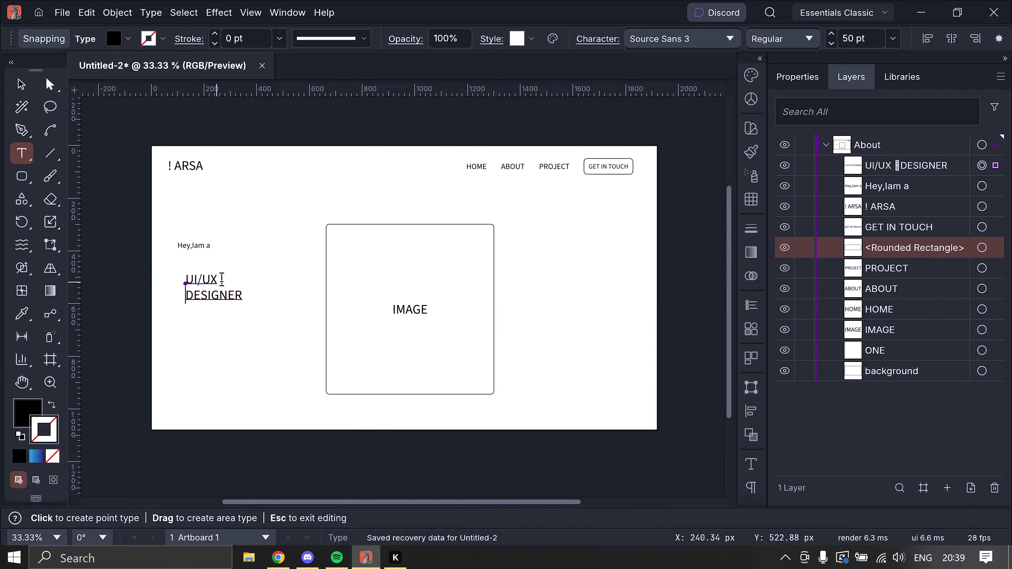
Indent the "UI/UX" line with three leading spaces to center it above "DESIGNER".
click(188, 274)
key(space)
key(space)
key(space)
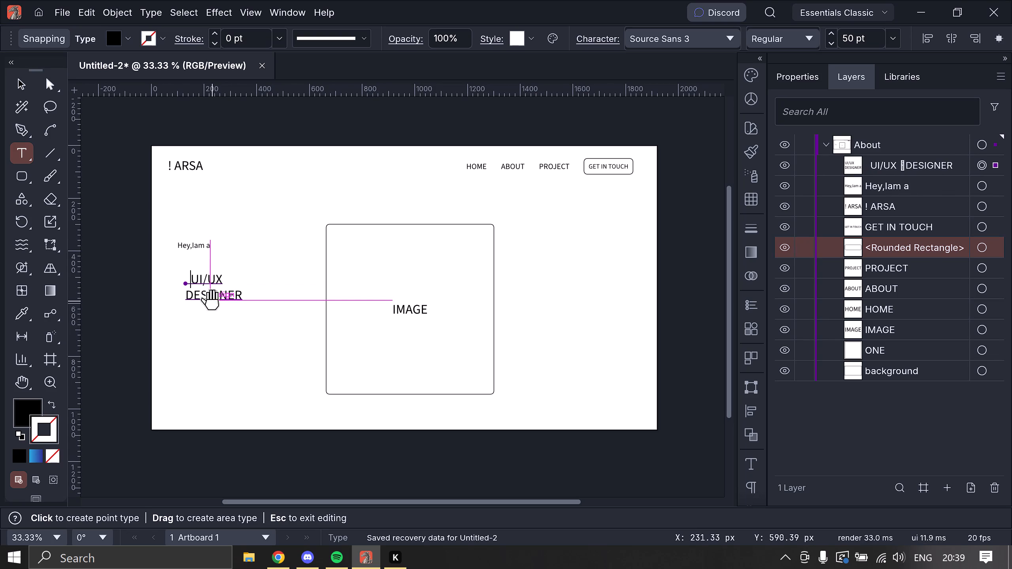
key(space)
key(space)
key(BackSpace)
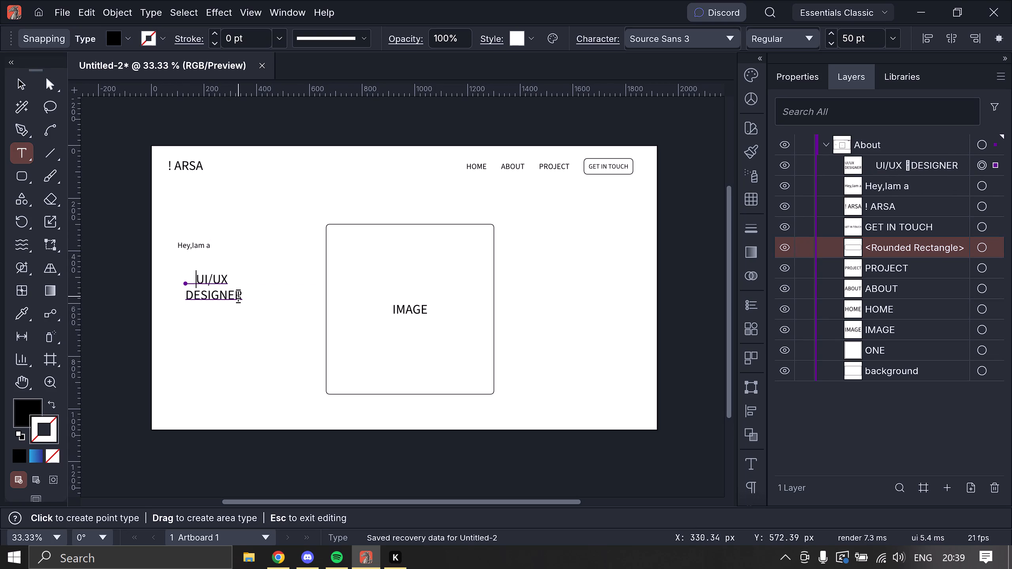
key(BackSpace)
click(11, 84)
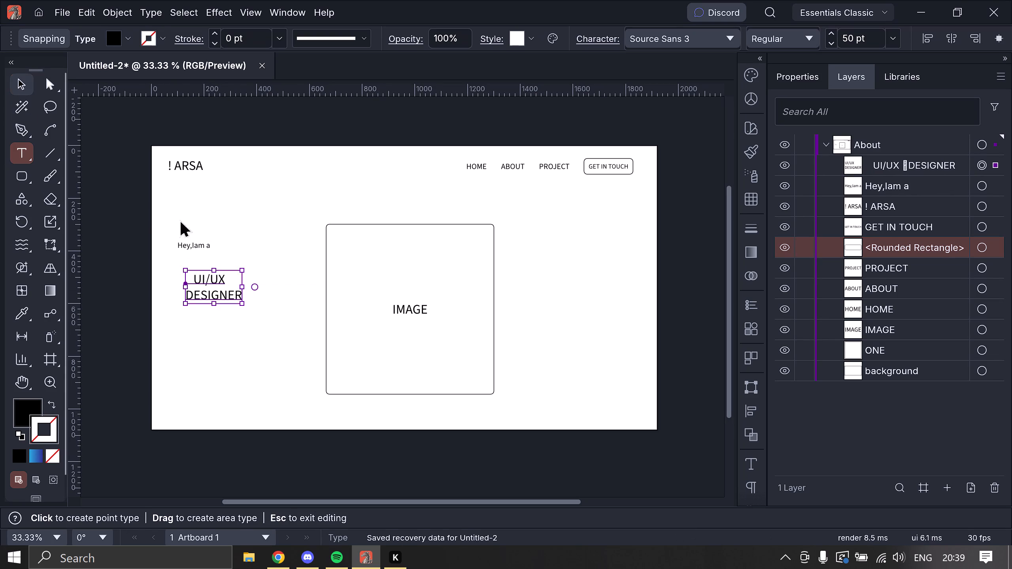
click(264, 253)
Add one more leading space before "UI/UX" to refine its centering above "DESIGNER".
click(228, 284)
double_click(191, 277)
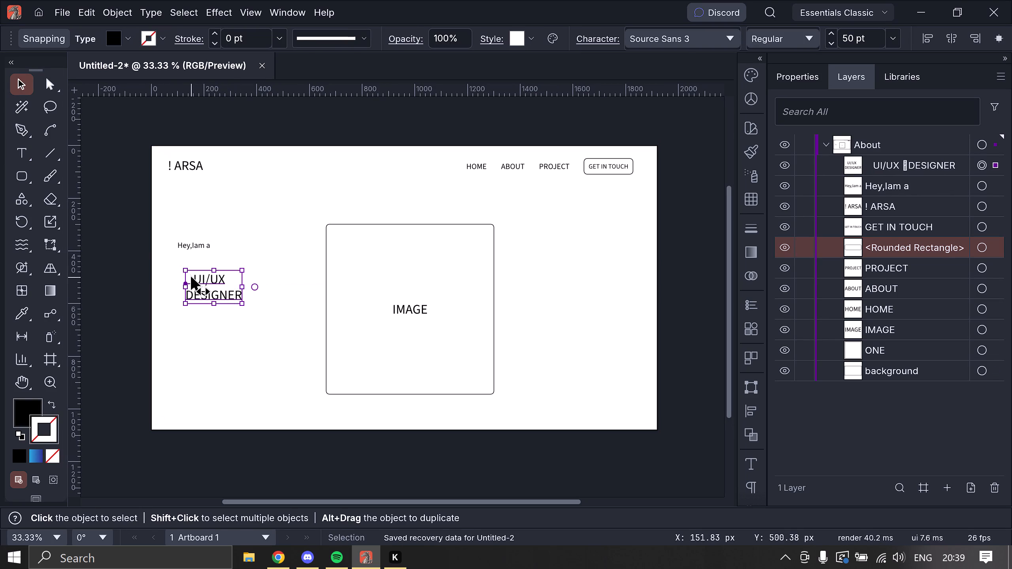
click(194, 284)
key(space)
key(space)
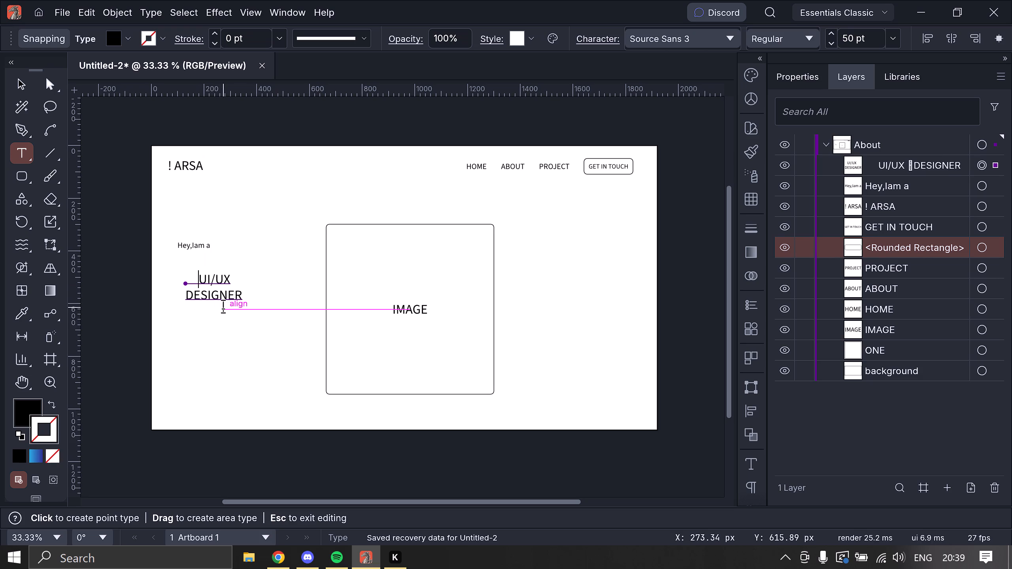
key(BackSpace)
click(23, 87)
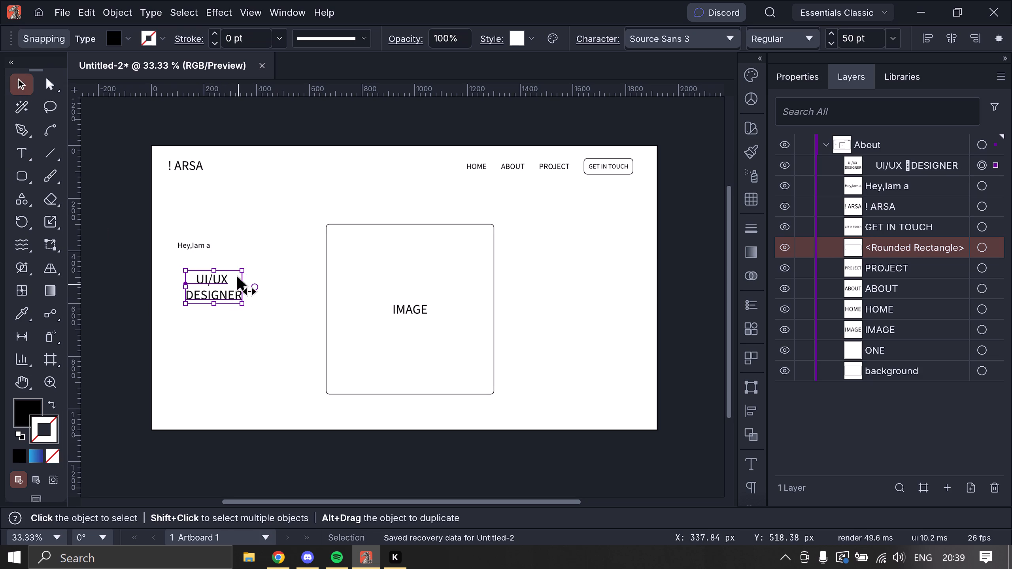
click(253, 209)
Set the font size of the two-line "UI/UX DESIGNER" text to 100 pt.
click(213, 298)
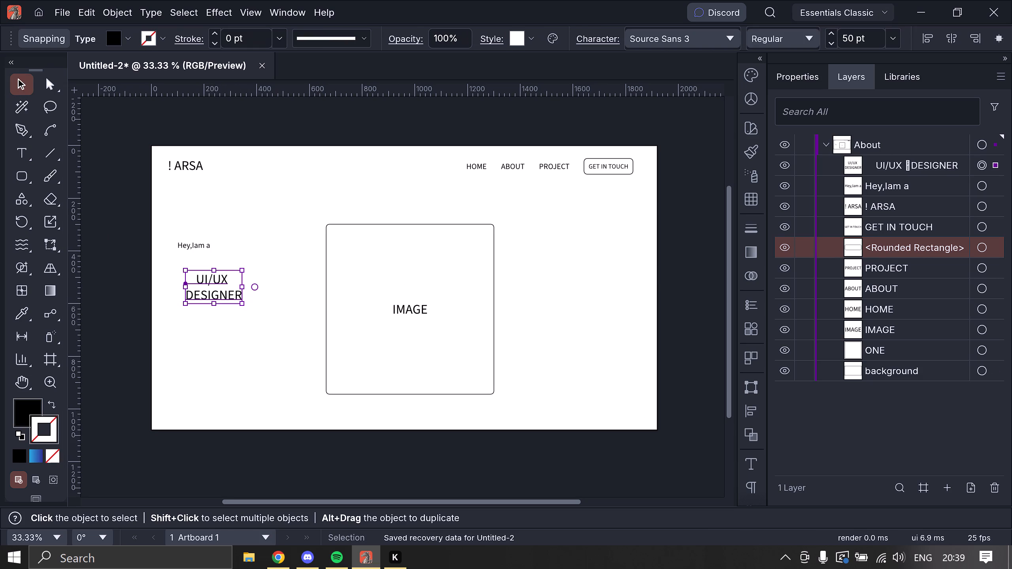
click(852, 39)
text(100)
key(Return)
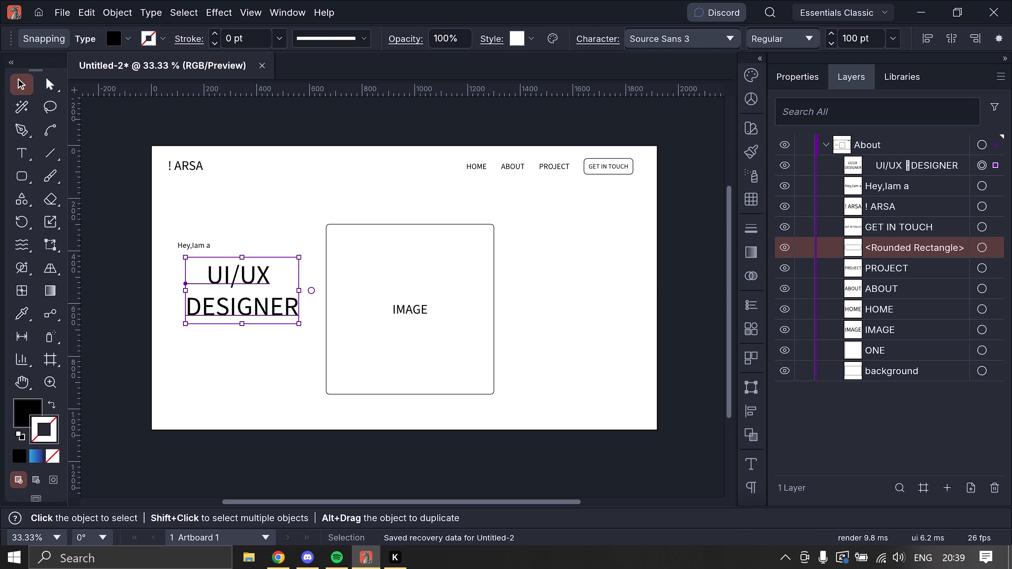
Move the "UI/UX DESIGNER" text about 51 px left, keeping it just below the "Hey,Iam a" greeting.
drag(261, 294, 247, 298)
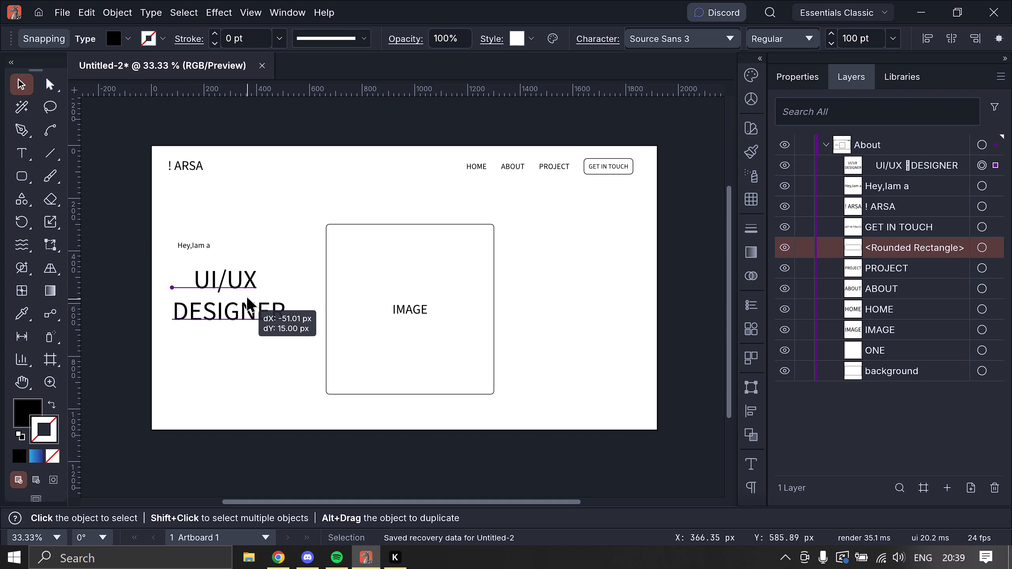
drag(247, 298, 247, 292)
Set the font size of the "Hey,Iam a" greeting to 50 pt.
click(199, 245)
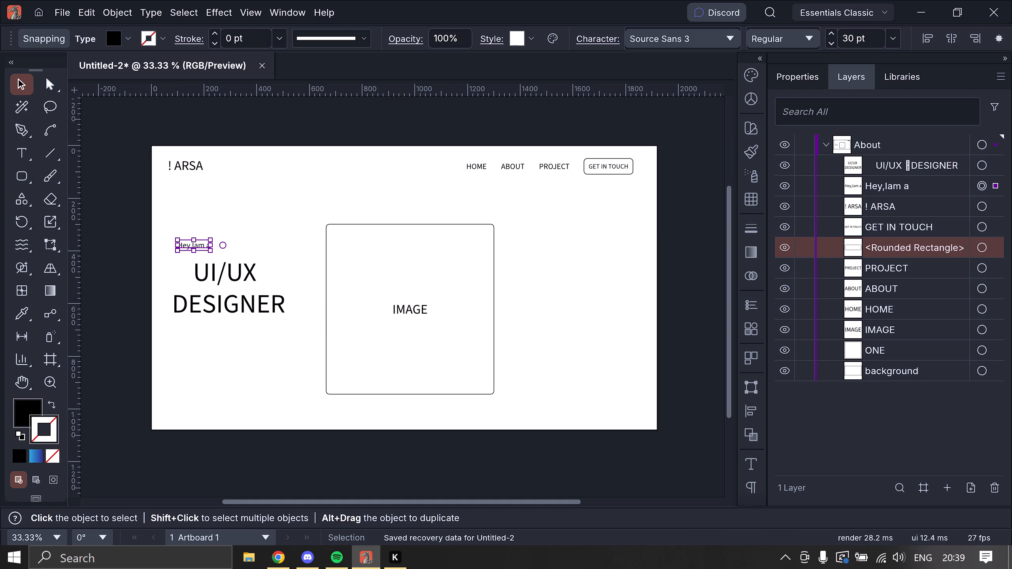
click(853, 44)
text(50)
key(Return)
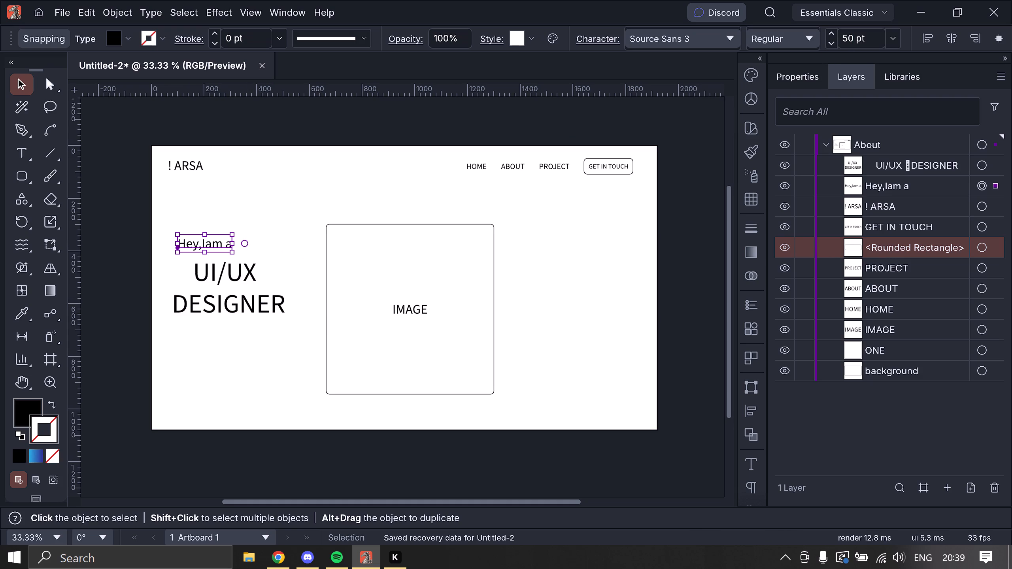
click(24, 83)
click(224, 120)
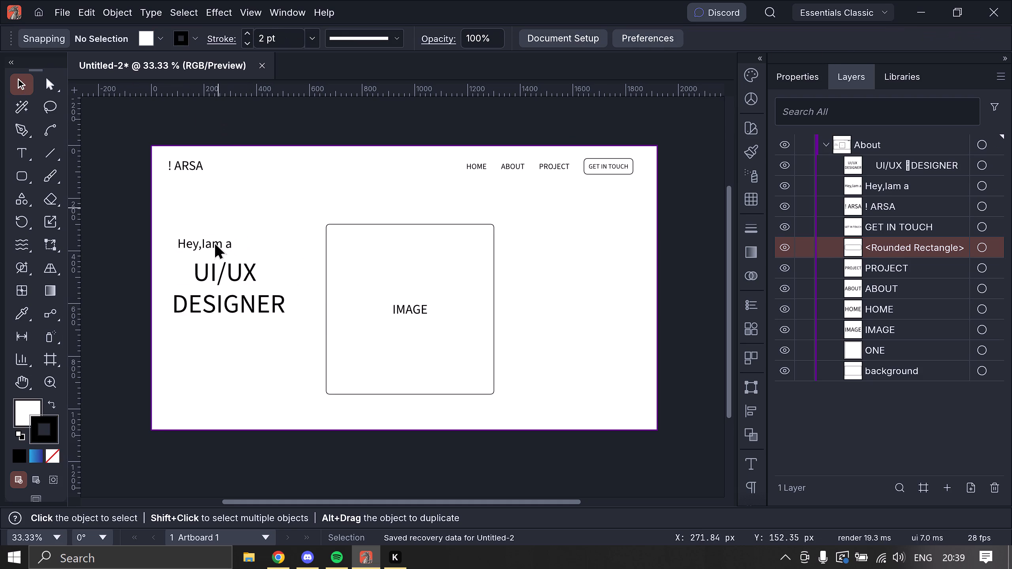
Move the "Hey,Iam a" greeting slightly left and down, aligning its left edge with the "! ARSA" logo.
click(215, 245)
drag(212, 245, 202, 248)
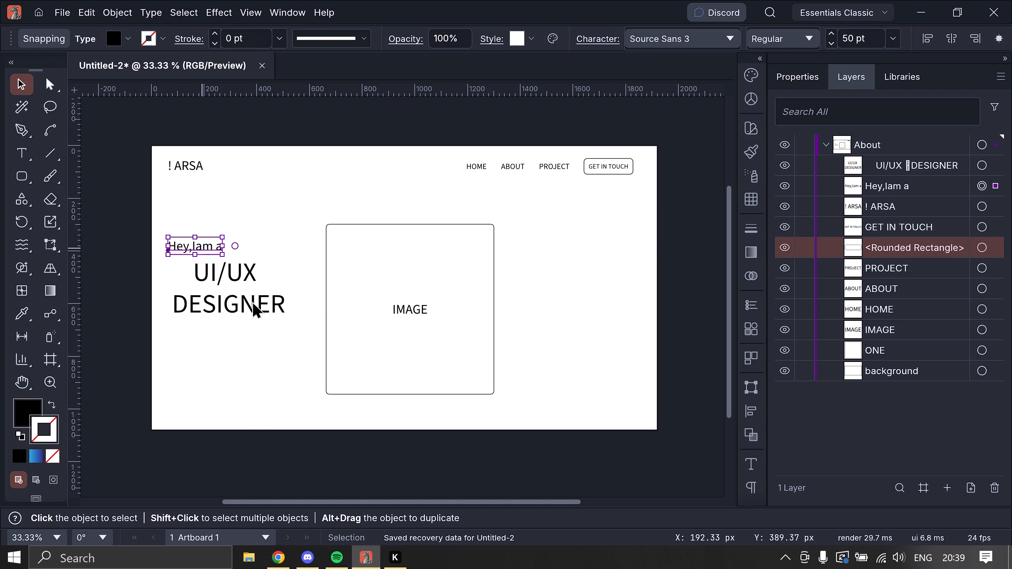
Move the "UI/UX DESIGNER" text slightly down and to the right to leave more space below the greeting.
click(253, 304)
drag(236, 298, 244, 307)
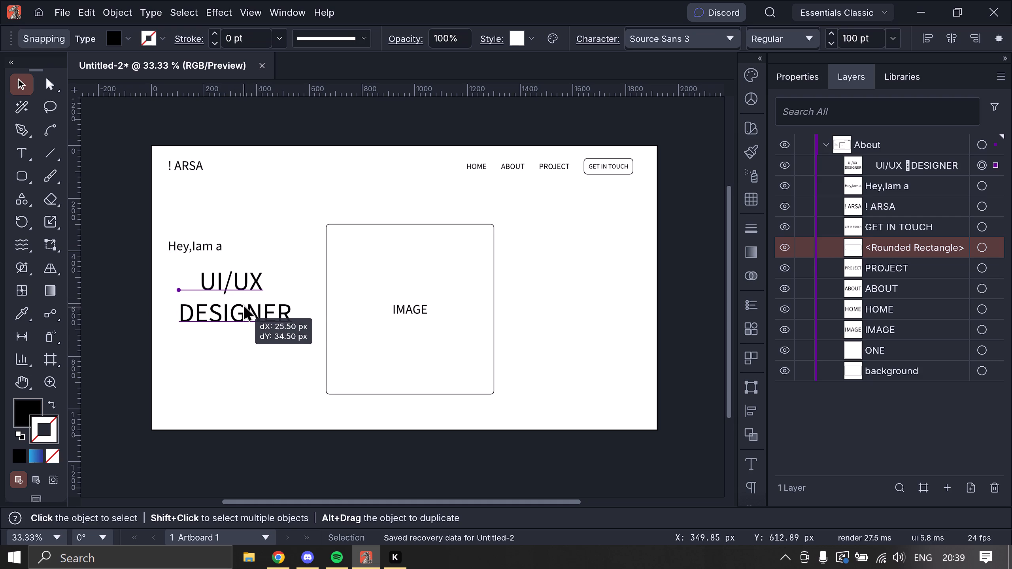
drag(244, 307, 246, 310)
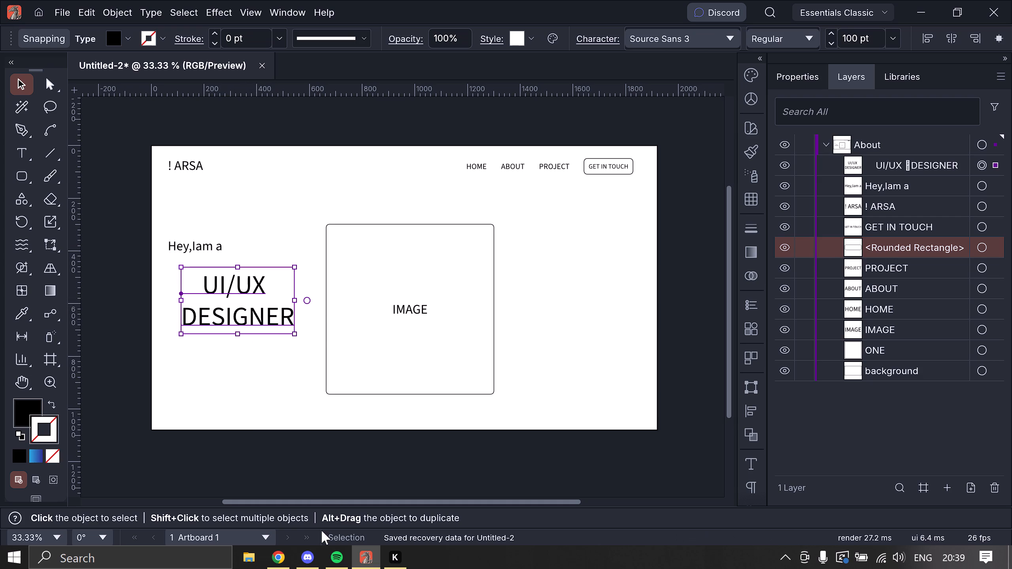
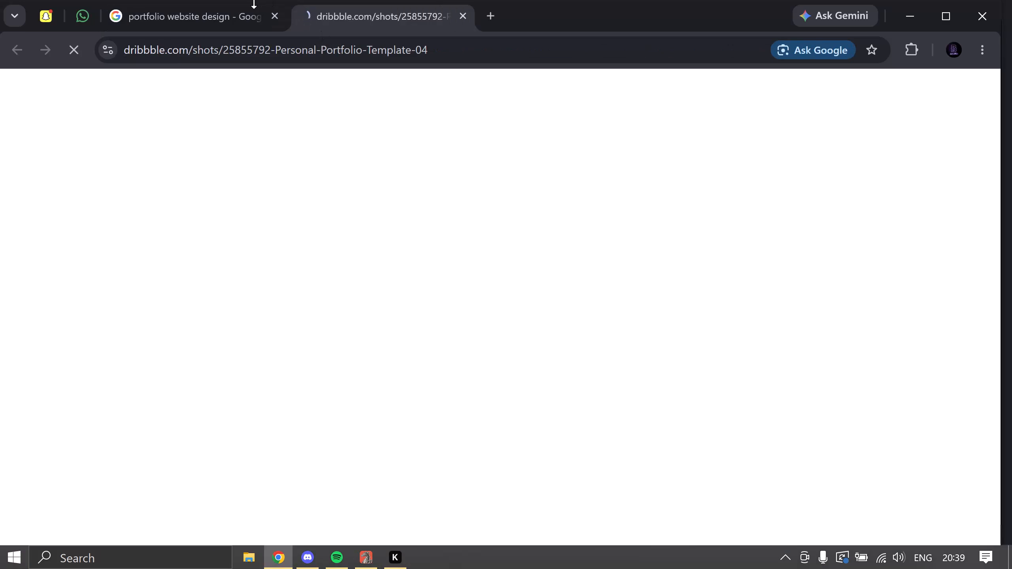
Look through the Dribbble shot Personal Portfolio Template 04 and its related portfolio designs for layout references.
scroll(548, 243, down, 5)
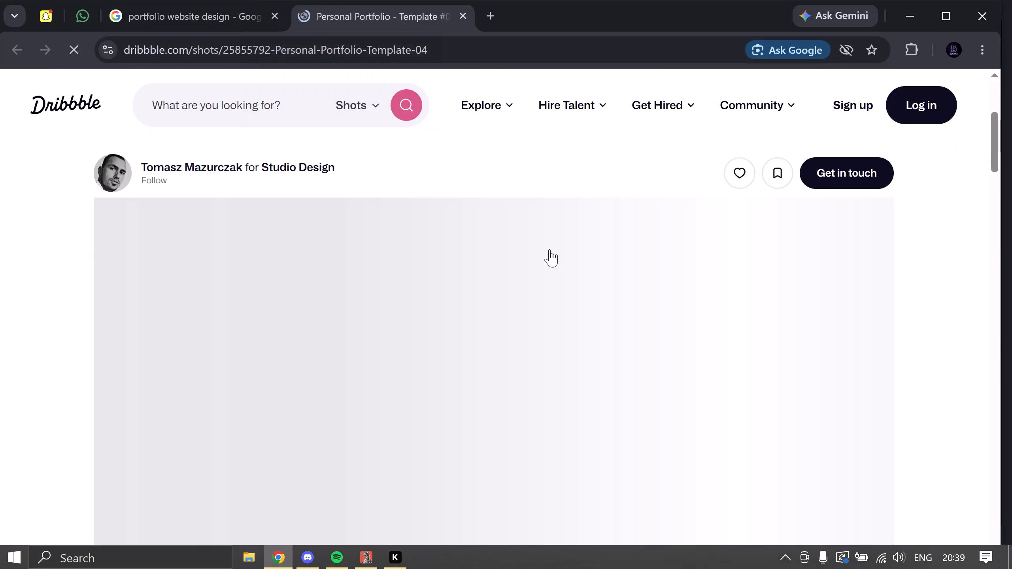
scroll(550, 249, down, 2)
scroll(590, 303, down, 10)
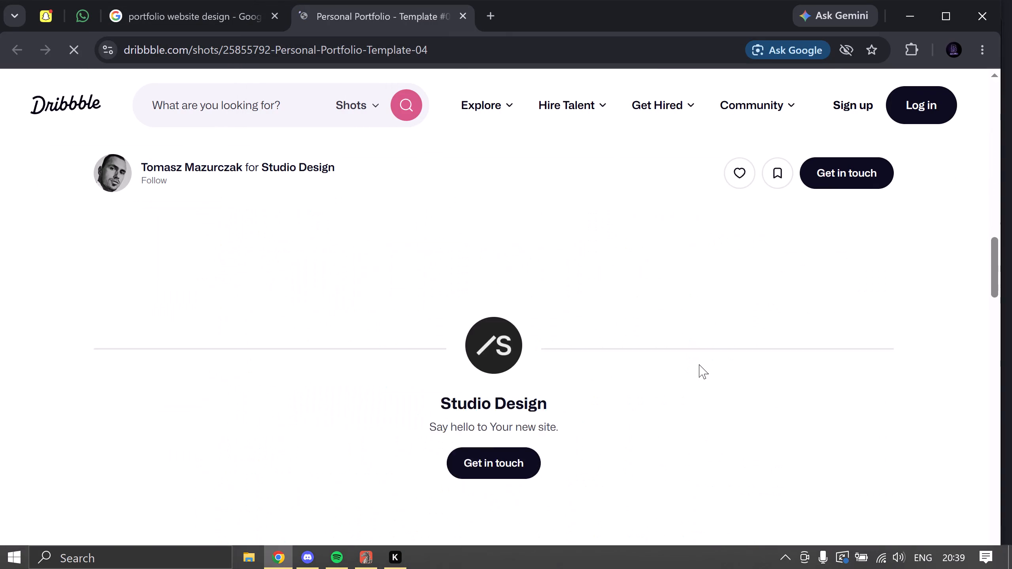
scroll(699, 364, down, 10)
scroll(676, 334, up, 8)
scroll(676, 334, down, 15)
scroll(701, 298, up, 9)
scroll(700, 300, down, 11)
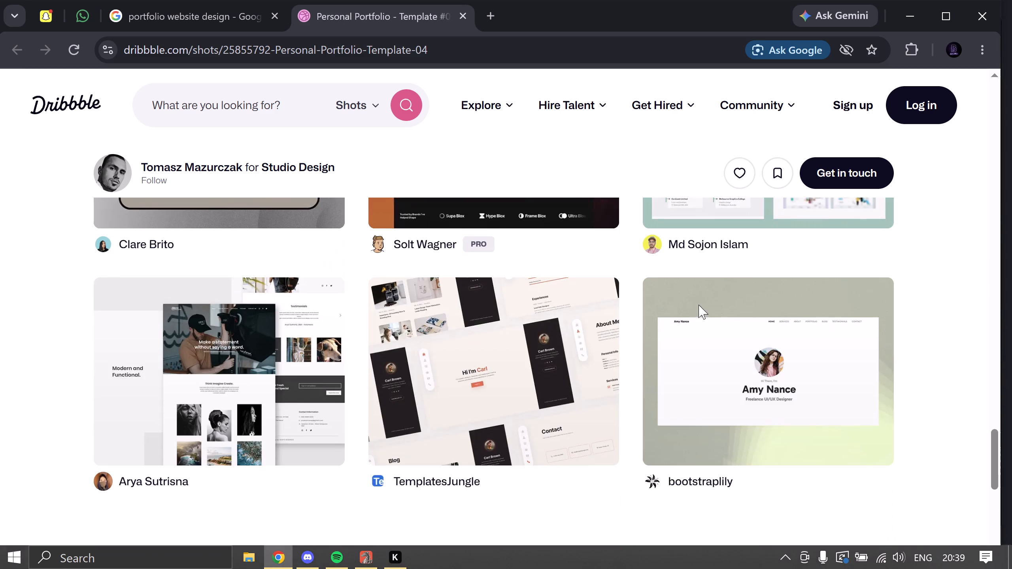
scroll(699, 305, up, 2)
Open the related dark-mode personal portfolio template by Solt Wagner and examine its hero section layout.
click(589, 290)
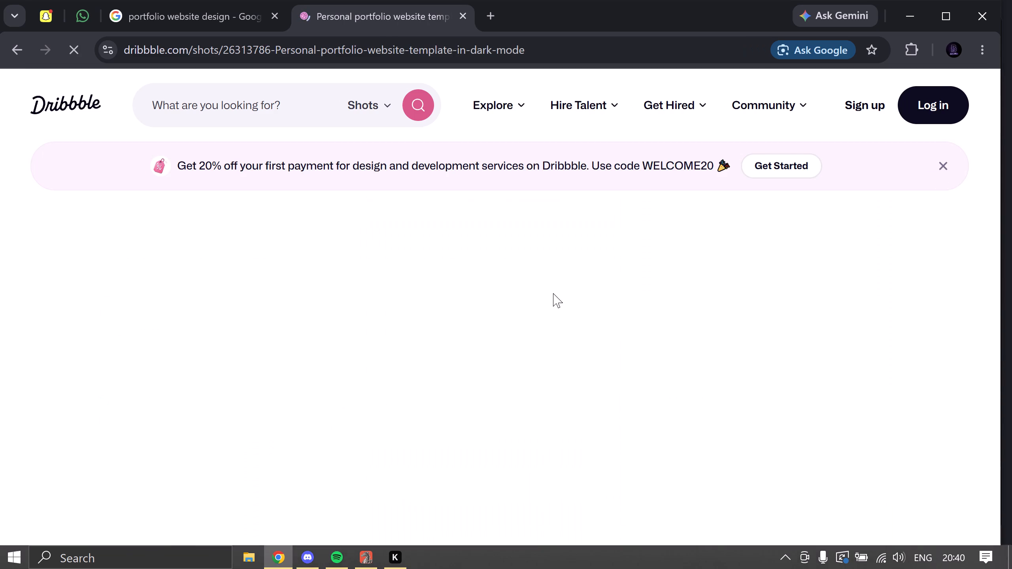
scroll(553, 292, down, 5)
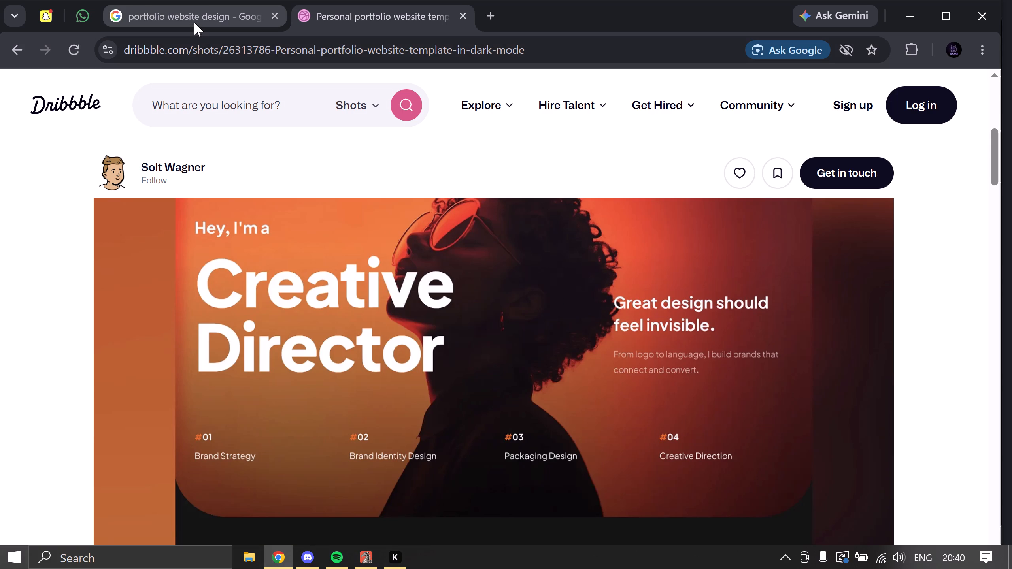
click(170, 26)
click(319, 17)
Switch to VectorCraft and move the rounded image placeholder frame straight up, closer to the navigation row.
click(371, 563)
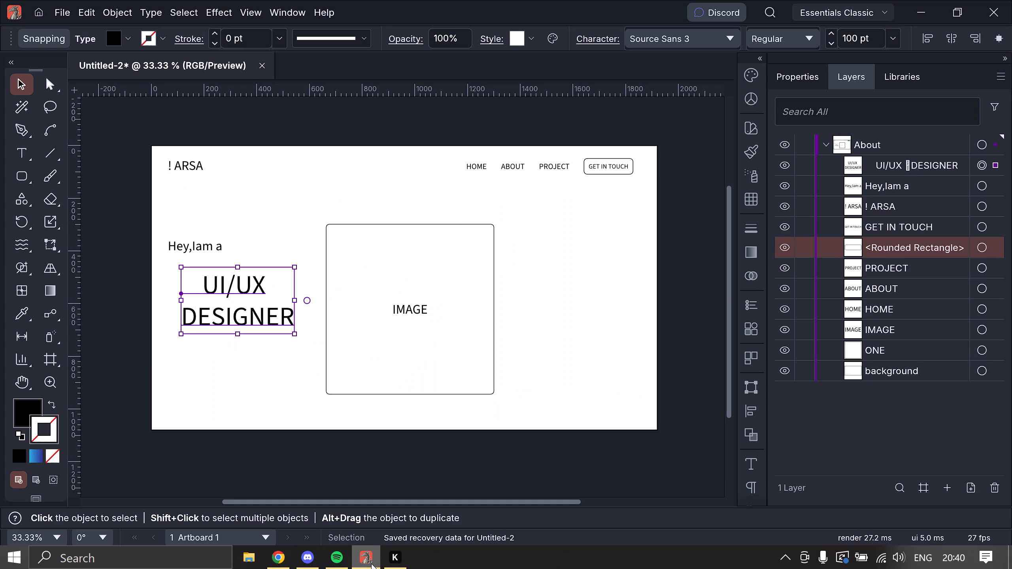
click(221, 298)
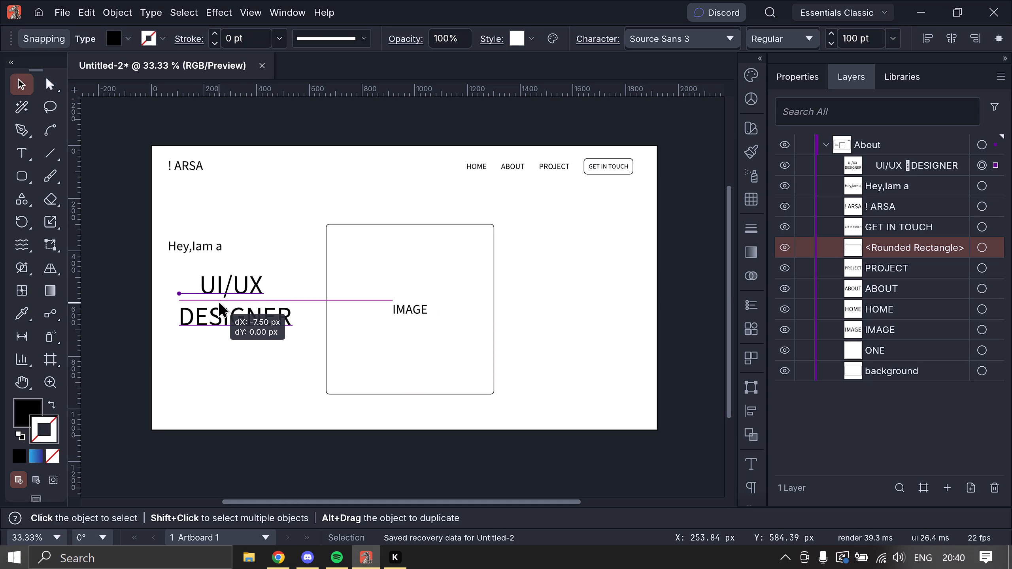
click(464, 346)
drag(466, 344, 467, 321)
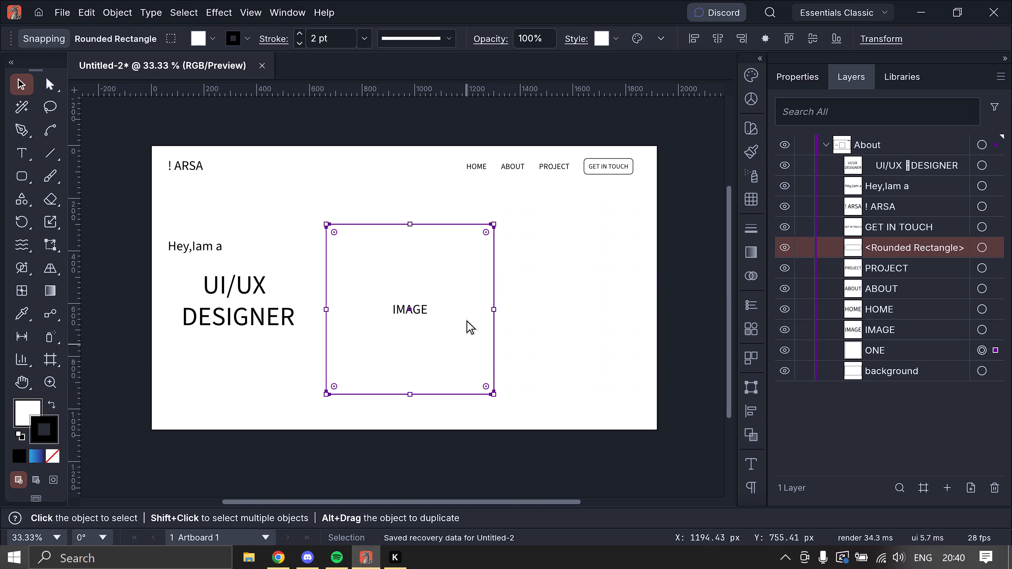
drag(467, 321, 468, 323)
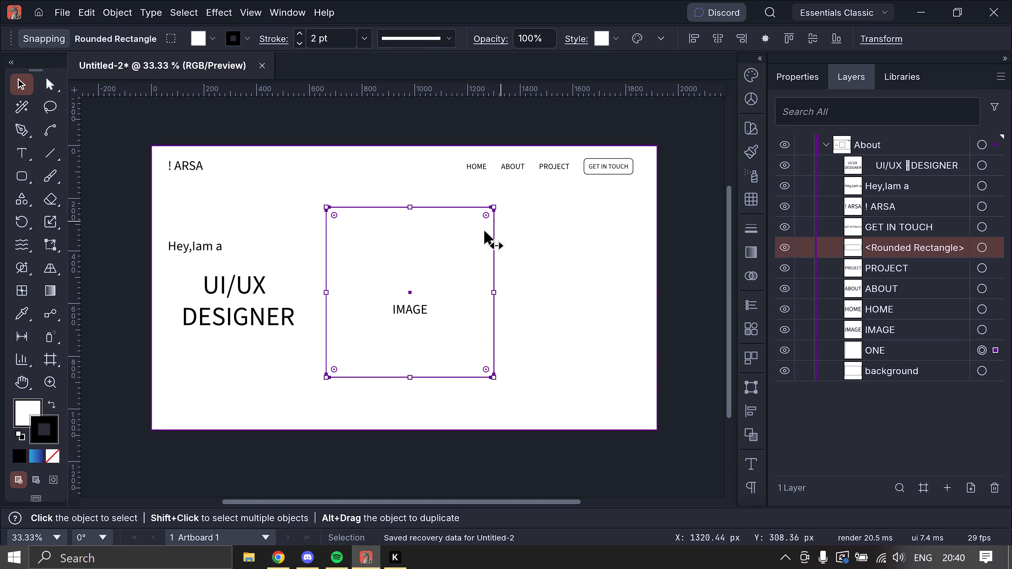
Move the "IMAGE" label straight up about 81 px, near the middle of the raised placeholder frame.
click(419, 307)
drag(412, 311, 411, 287)
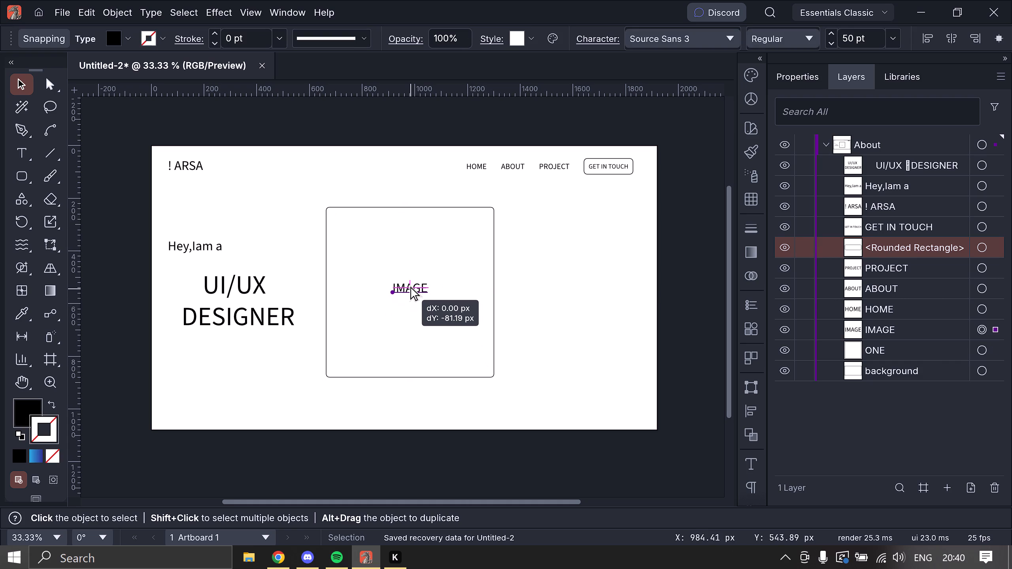
drag(411, 287, 411, 288)
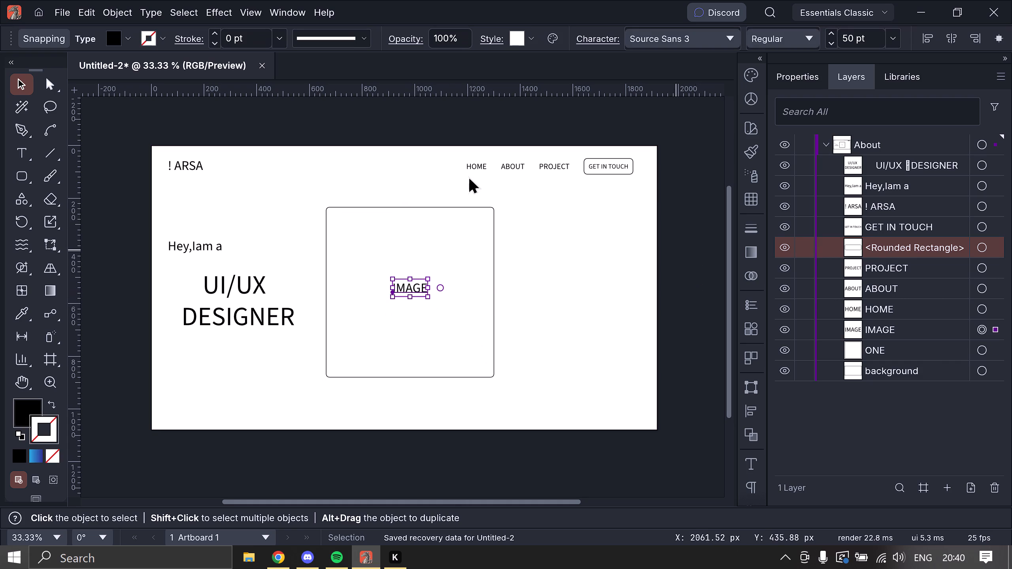
click(705, 212)
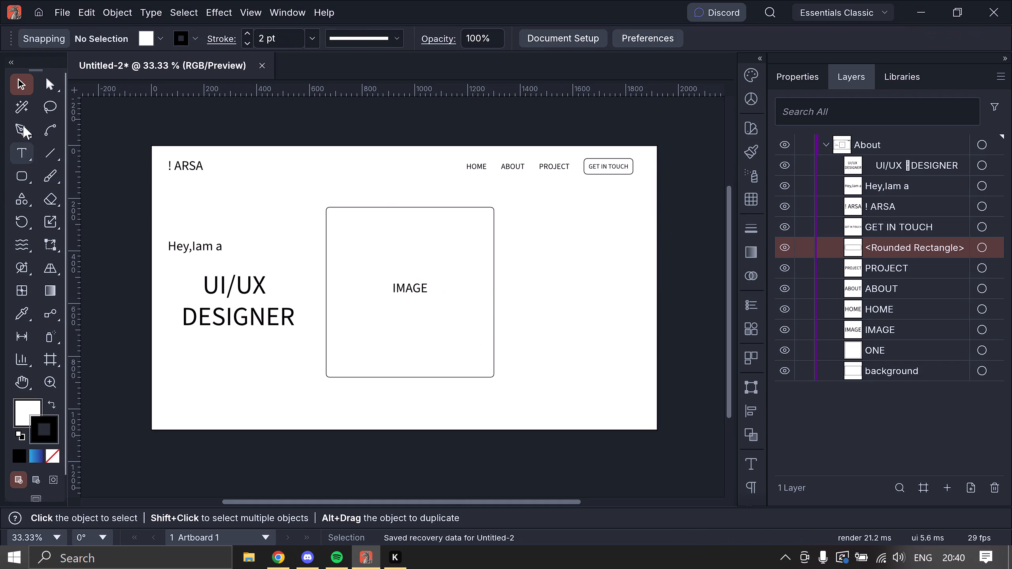
Duplicate the "IMAGE" label and place the copy in the empty area to the right of the placeholder frame.
click(395, 290)
key(ctrl+c)
key(ctrl+v)
click(404, 301)
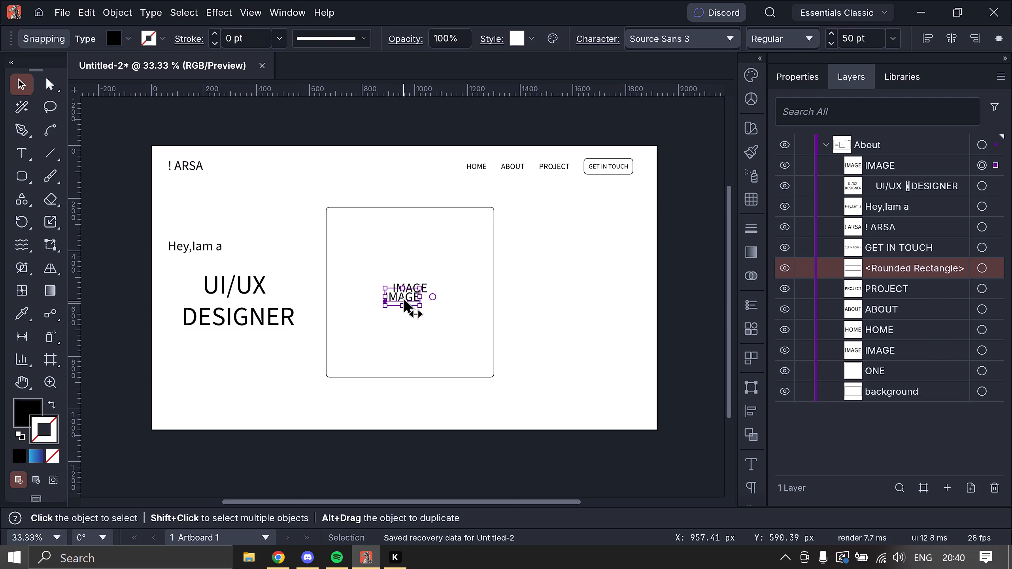
drag(404, 298, 550, 278)
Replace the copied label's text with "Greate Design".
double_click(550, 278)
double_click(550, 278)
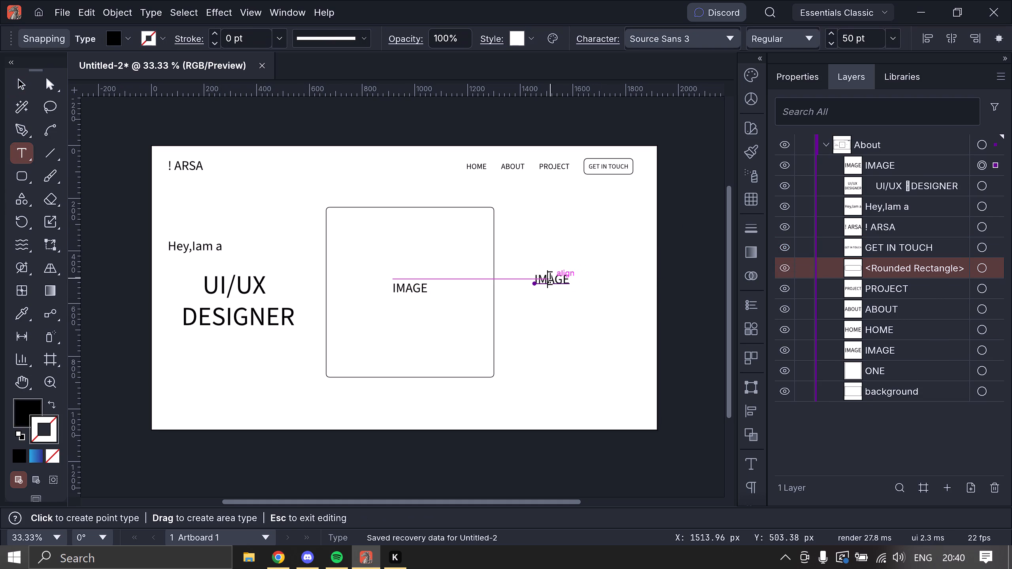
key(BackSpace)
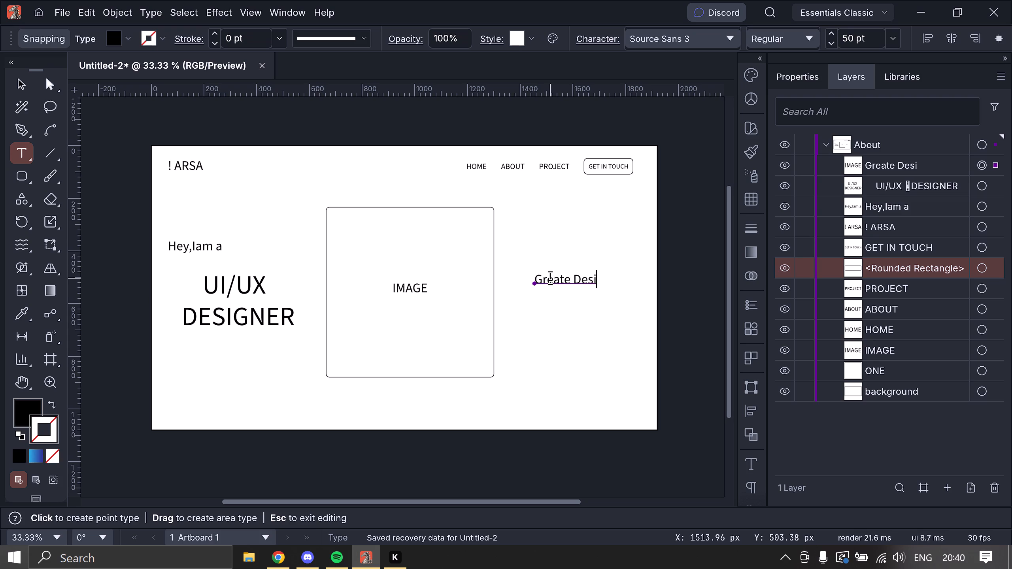
Replace the whole text to the right of the image placeholder with "Slogan here".
double_click(575, 286)
key(ctrl+a)
key(BackSpace)
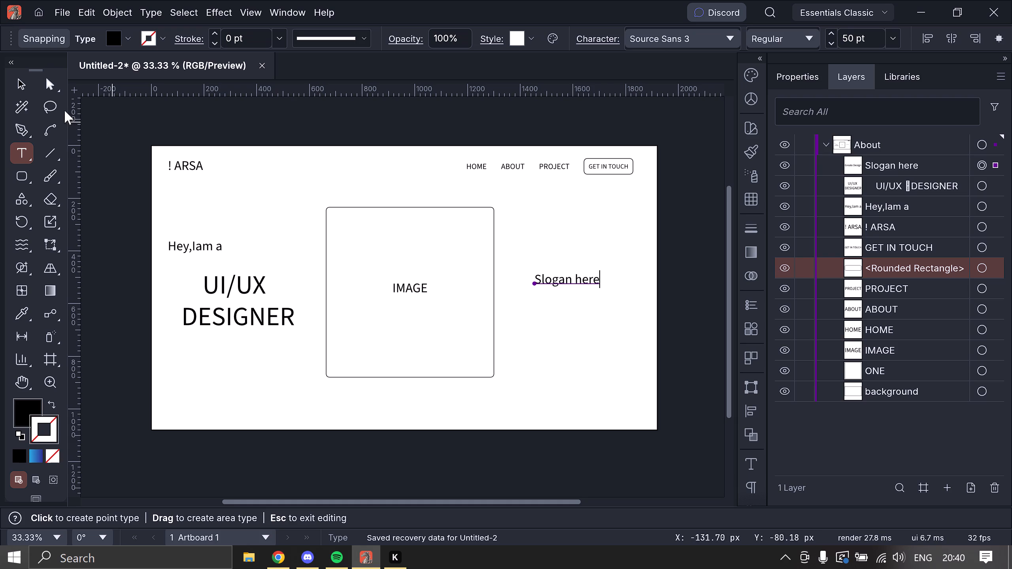
Move the "Slogan here" text slightly right and up, away from the placeholder frame, and deselect it.
click(29, 90)
drag(580, 280, 587, 277)
click(698, 259)
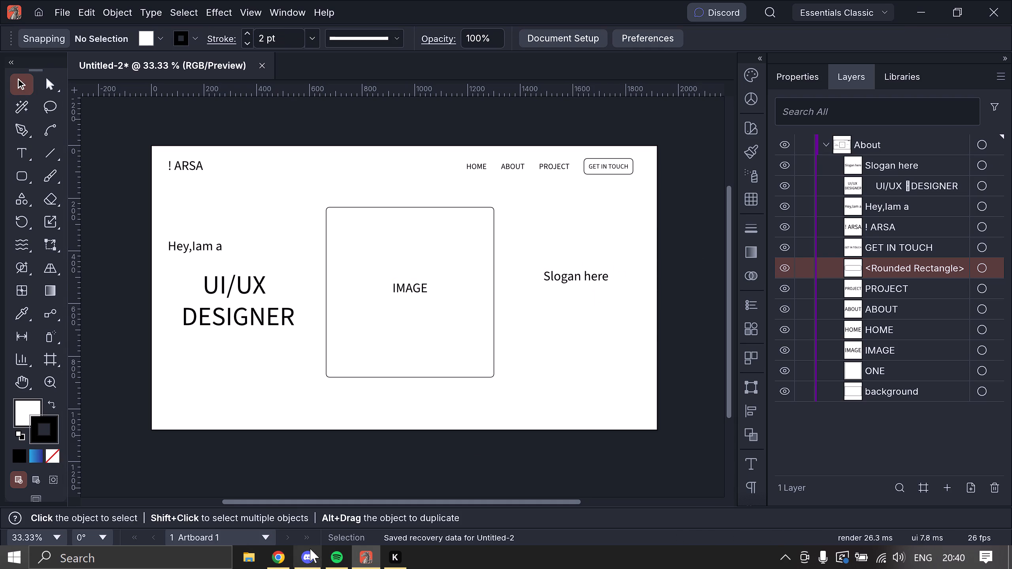
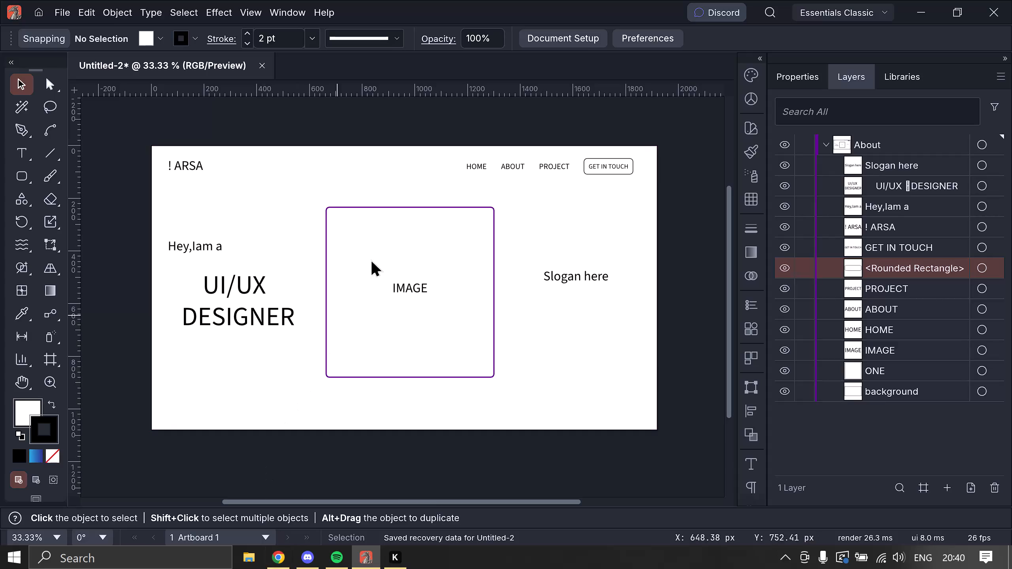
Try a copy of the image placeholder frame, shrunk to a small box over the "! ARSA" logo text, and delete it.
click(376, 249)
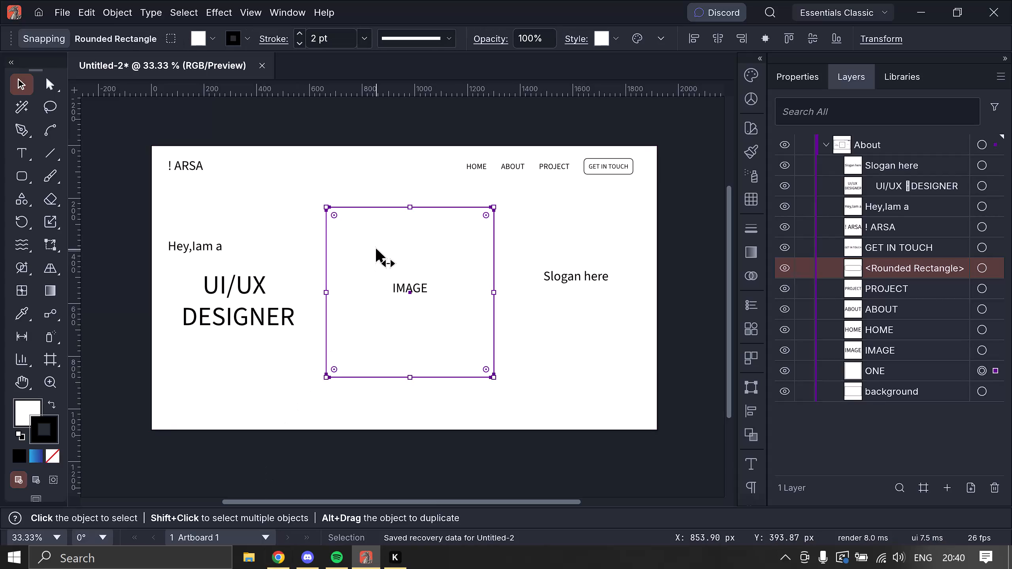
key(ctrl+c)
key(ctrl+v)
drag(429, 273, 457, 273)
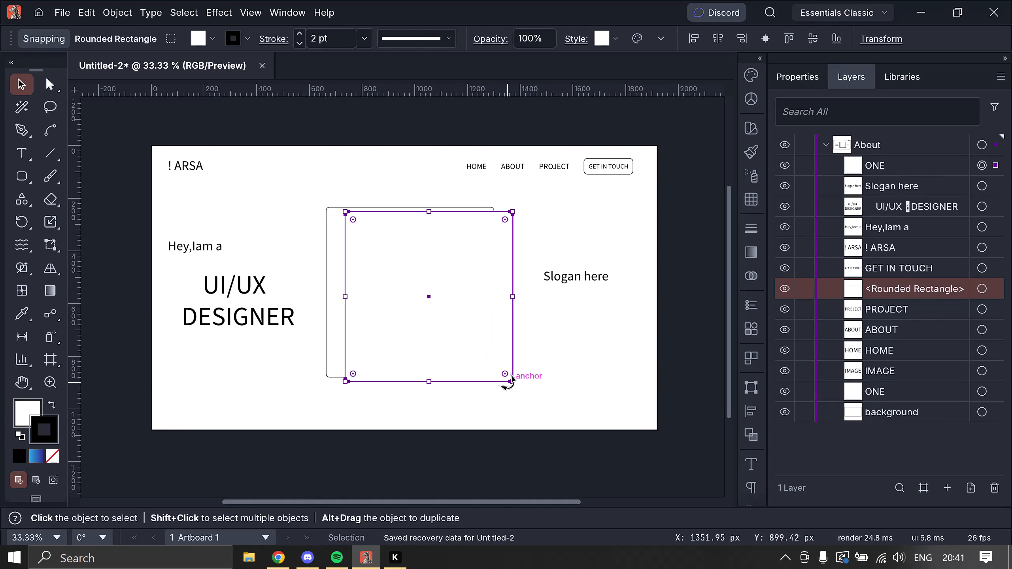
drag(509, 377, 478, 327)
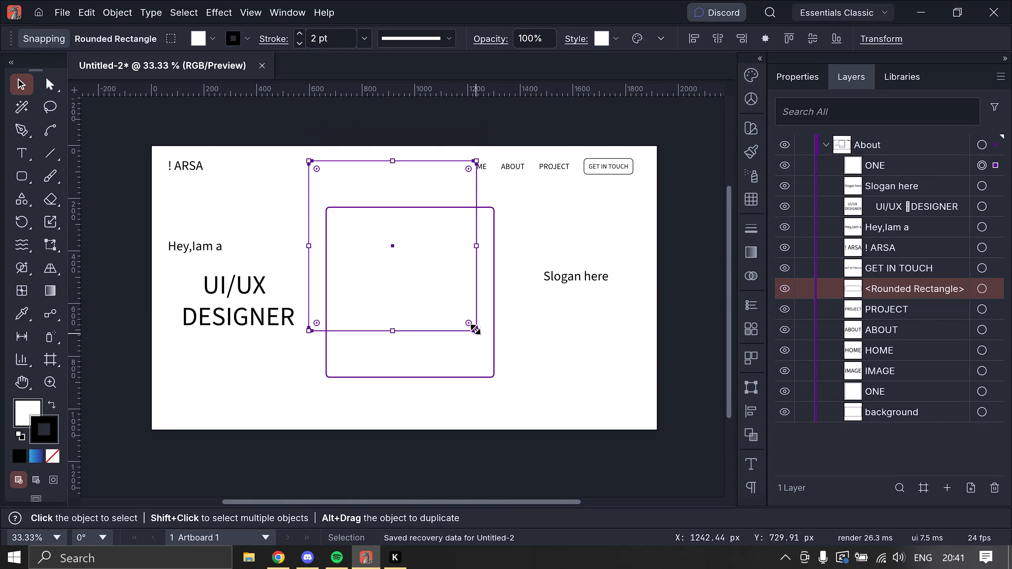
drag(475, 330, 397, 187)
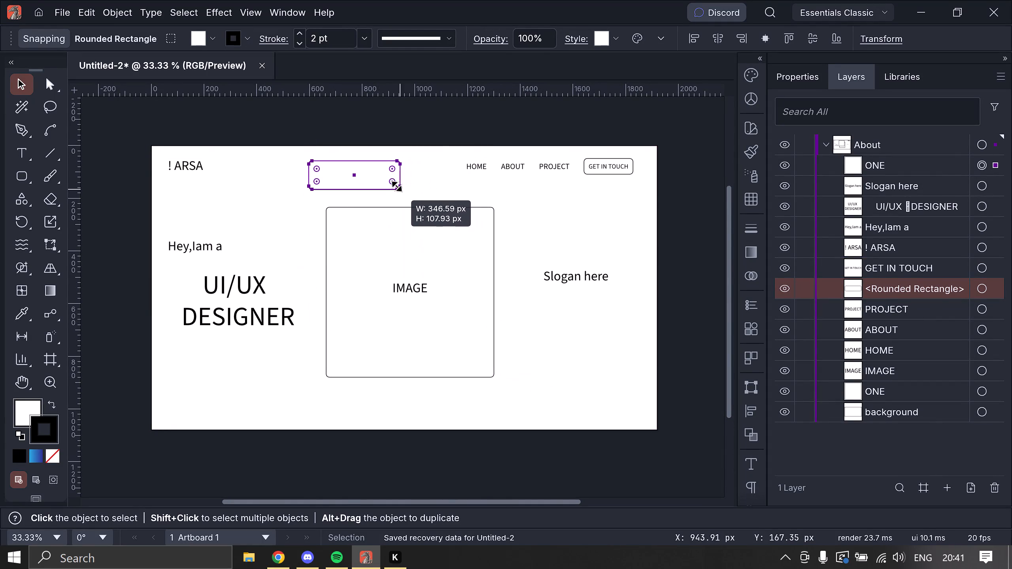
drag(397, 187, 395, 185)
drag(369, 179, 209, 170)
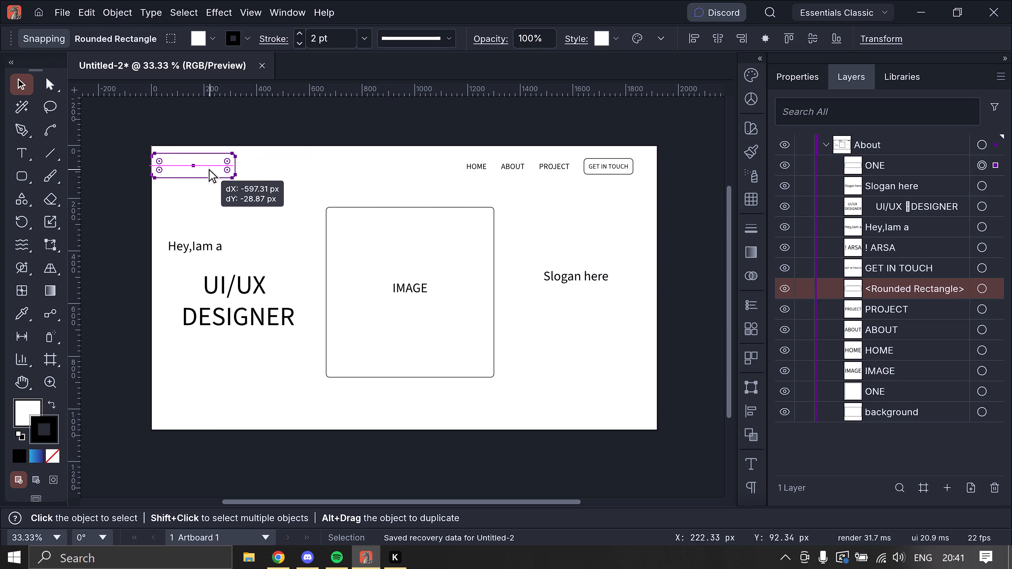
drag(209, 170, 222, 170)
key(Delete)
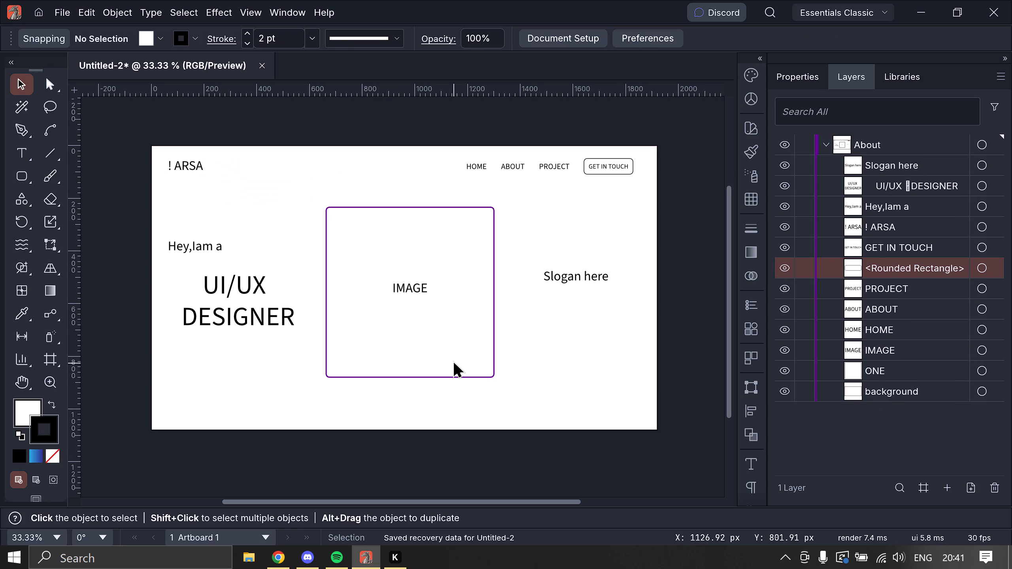
Move the image placeholder frame about 27 px right and 17 px up, centring it vertically on the "IMAGE" label.
click(453, 354)
drag(453, 347, 461, 347)
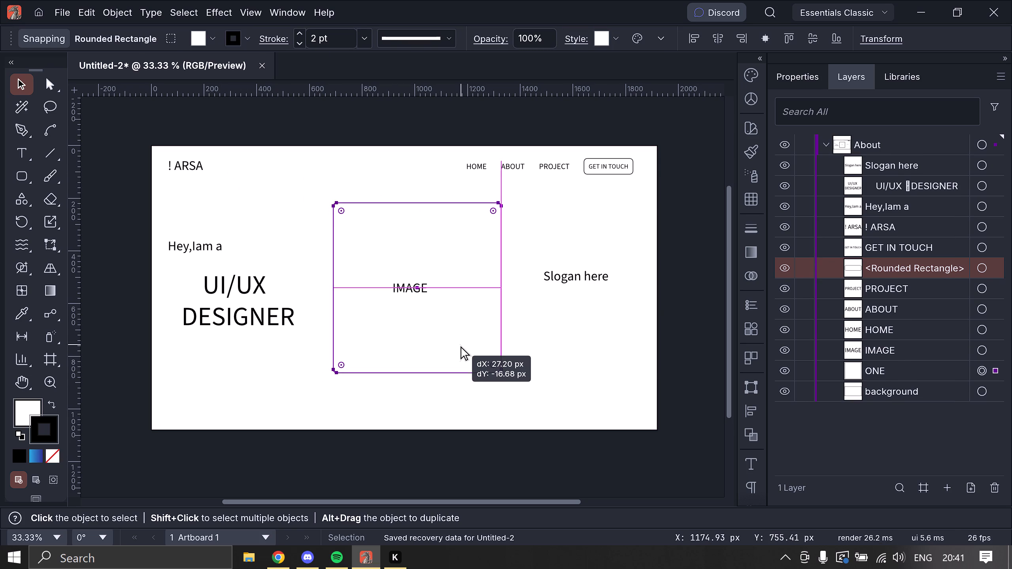
drag(461, 347, 461, 345)
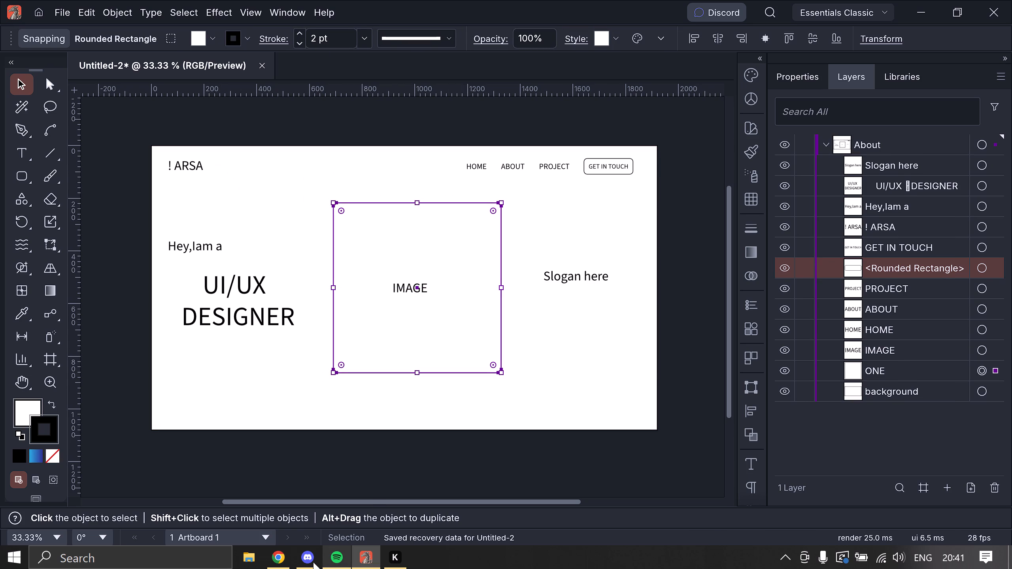
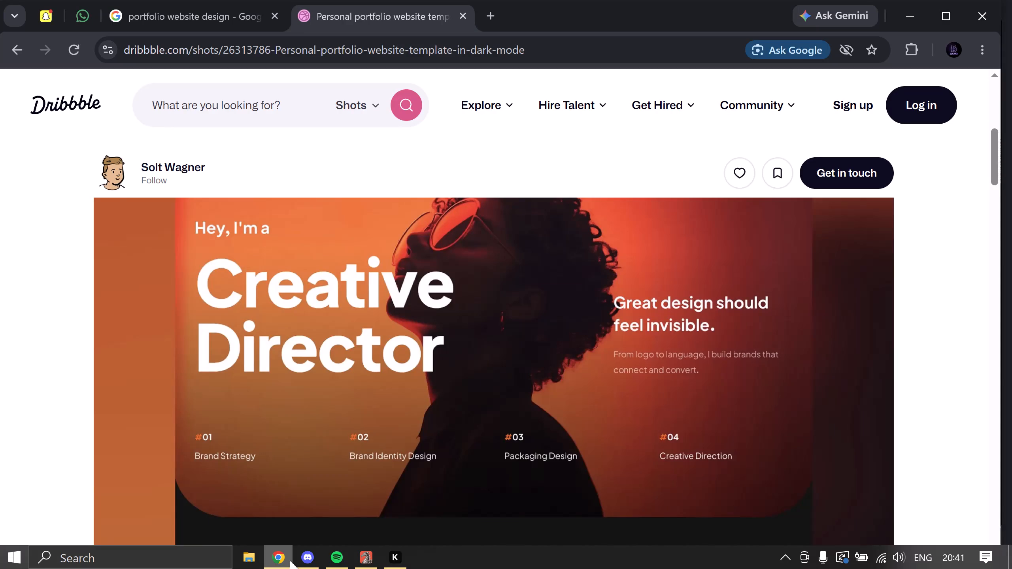
Review the Dribbble dark-mode portfolio template's hero and the "Behind the Designs" section below it as layout reference.
scroll(309, 435, down, 5)
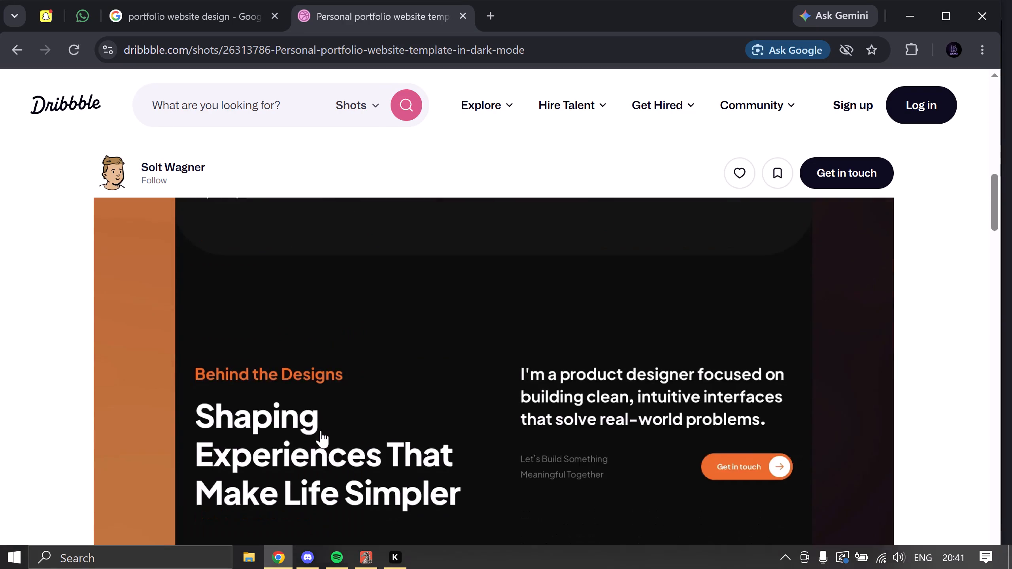
scroll(321, 431, down, 2)
scroll(356, 408, up, 8)
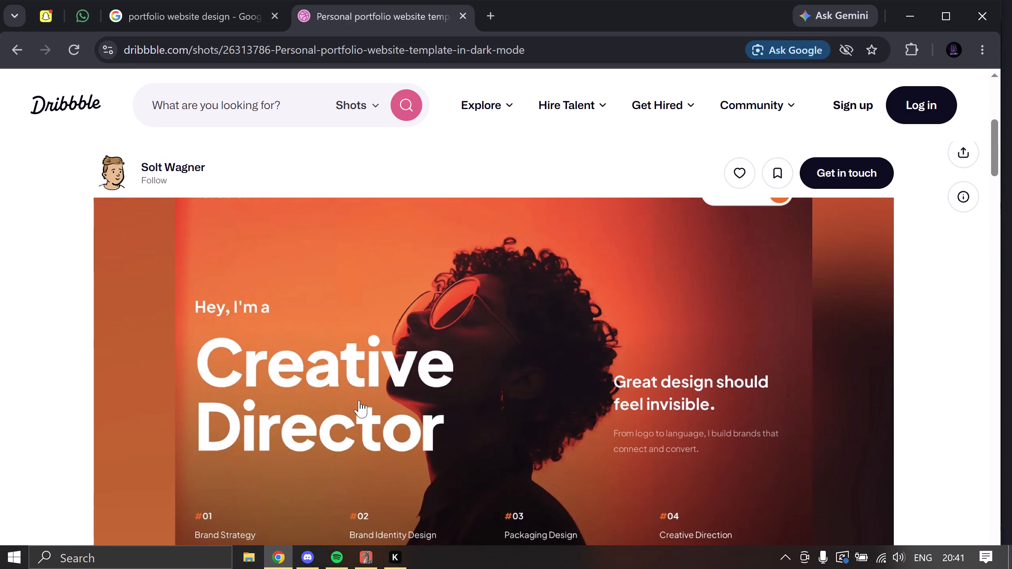
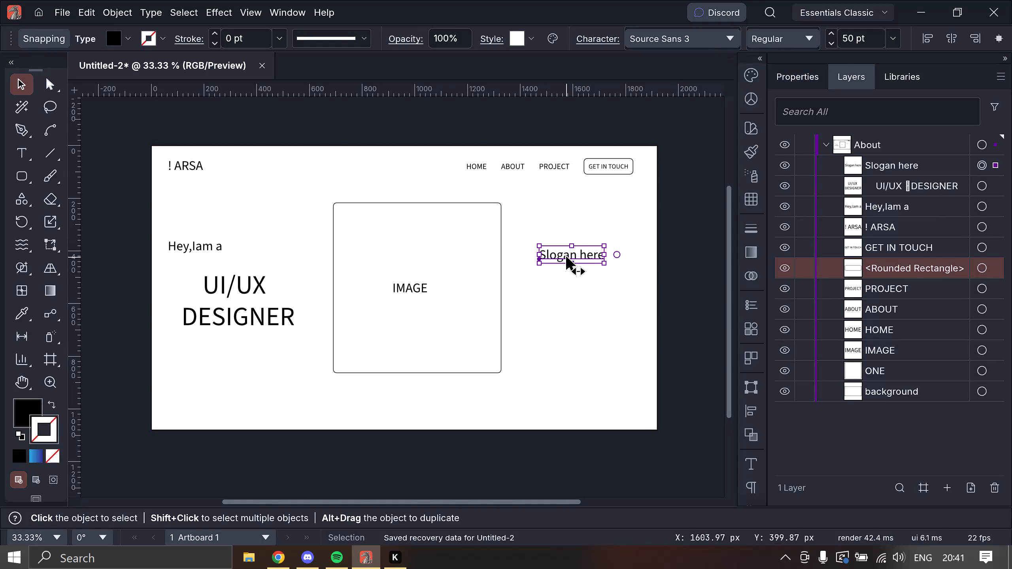
Duplicate the "Slogan here" text, place the copy just beneath the original, and change its wording to "Sub -Slogan".
key(ctrl+c)
key(ctrl+v)
drag(407, 299, 568, 271)
double_click(568, 271)
double_click(568, 271)
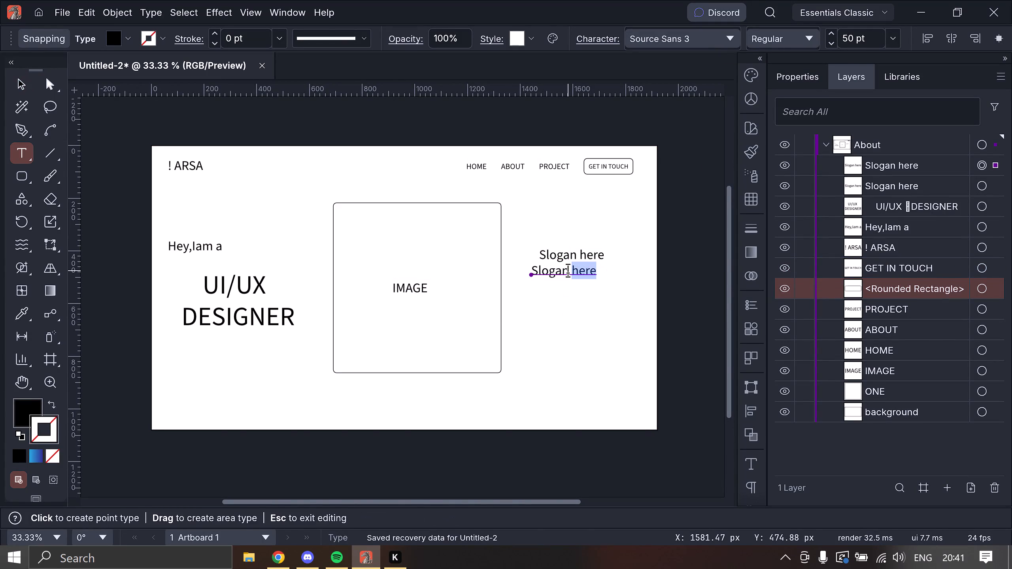
key(BackSpace)
key(Left)
key(Left)
key(Left)
key(Left)
key(Left)
key(Left)
key(Left)
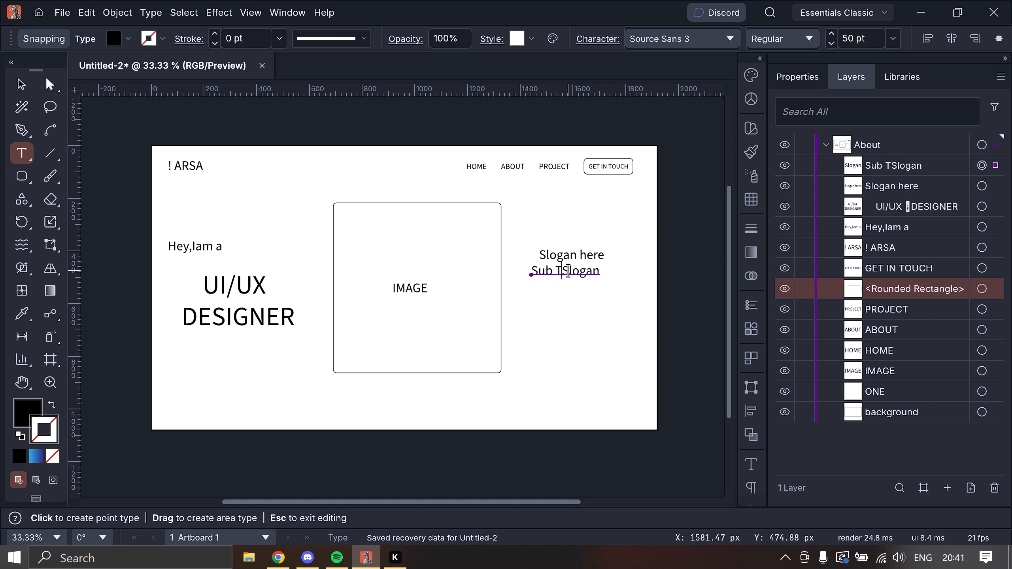
key(BackSpace)
key(BackSpace)
key(BackSpace)
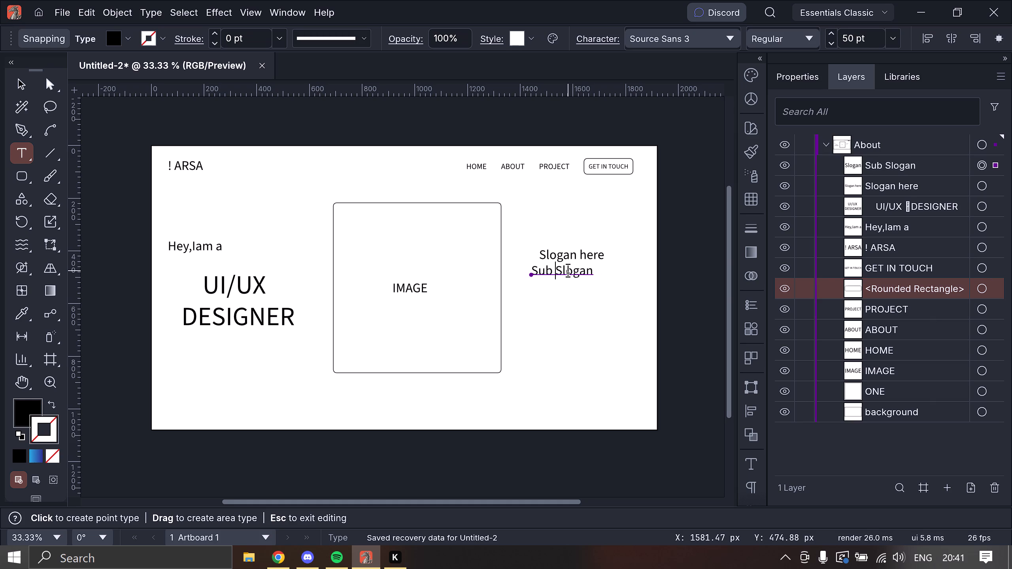
key(minus)
Set the "Sub -Slogan" text's font size to 30 pt.
click(851, 39)
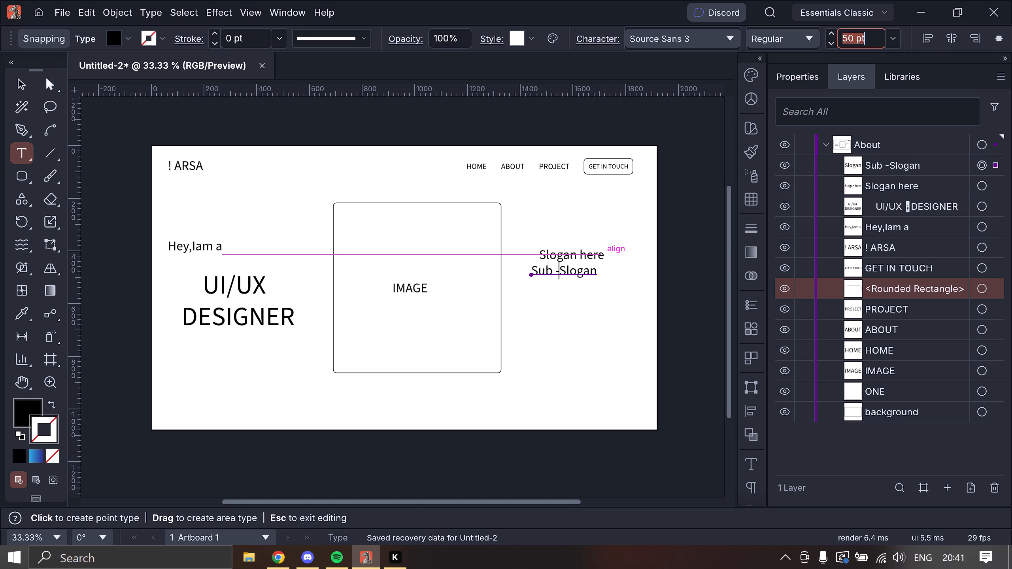
text(20)
key(Return)
click(851, 39)
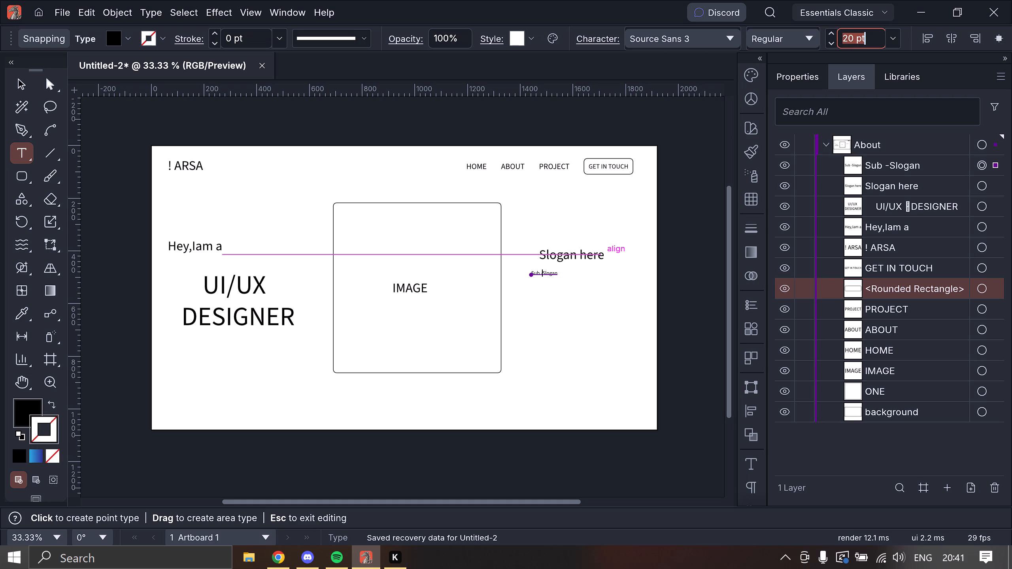
text(30\)
key(BackSpace)
key(Return)
Move the "Sub -Slogan" text so it sits centred beneath the "Slogan here" line.
click(23, 80)
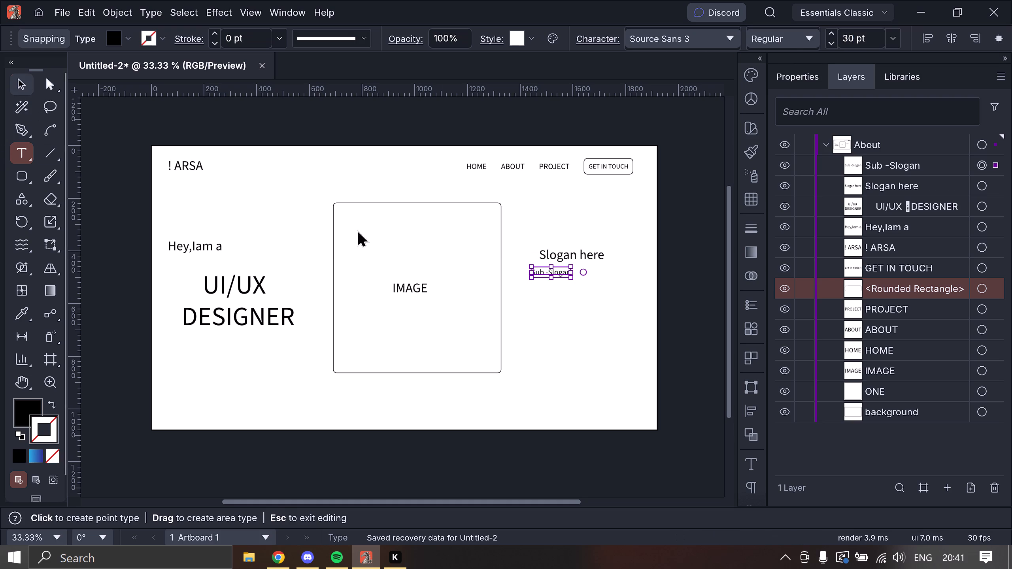
click(669, 262)
click(559, 275)
drag(558, 274, 574, 271)
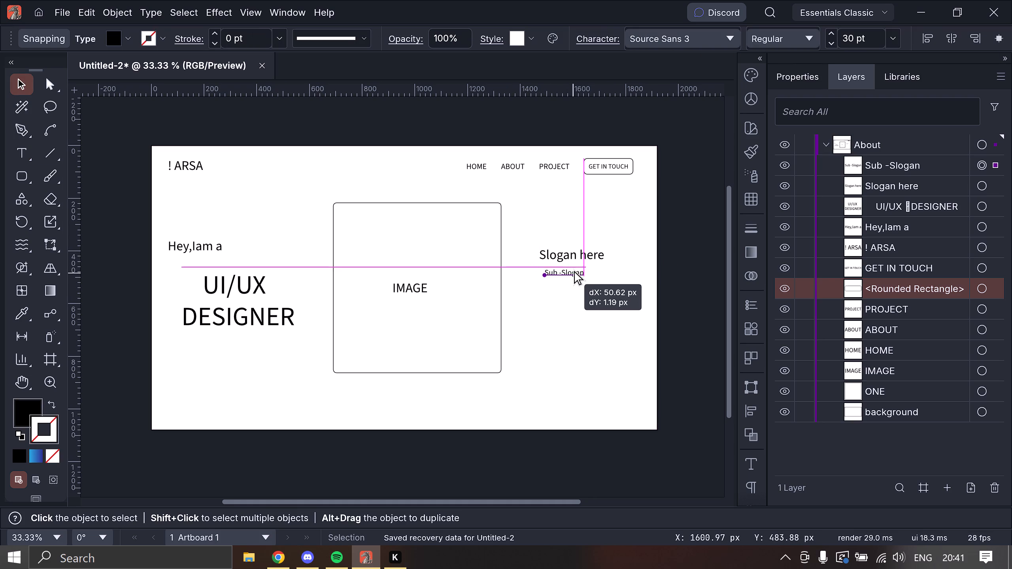
drag(574, 271, 577, 273)
click(678, 266)
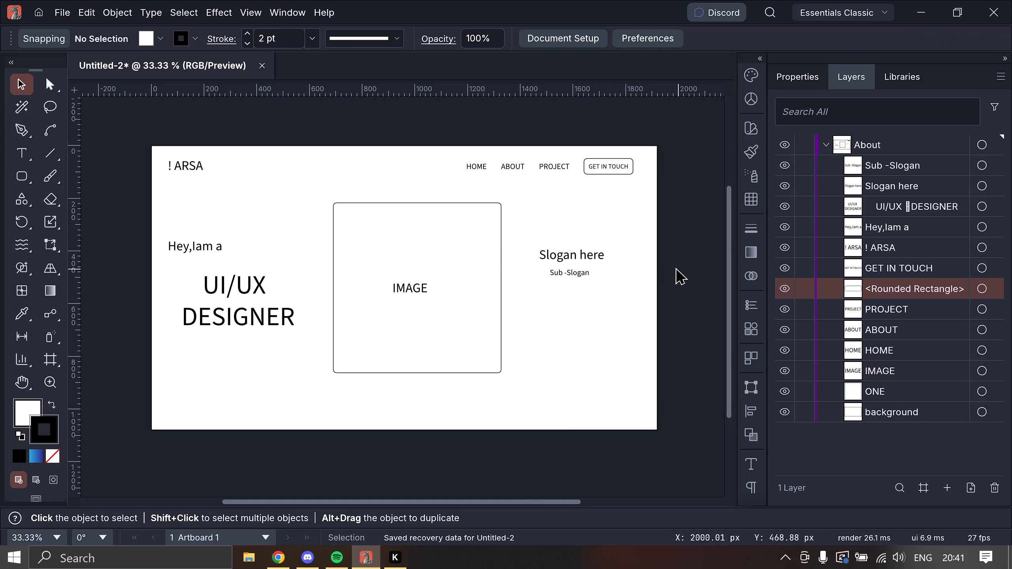
Move the "Slogan here" text slightly down, closer to the "Sub -Slogan" line and centred over it.
click(575, 256)
drag(575, 255, 568, 258)
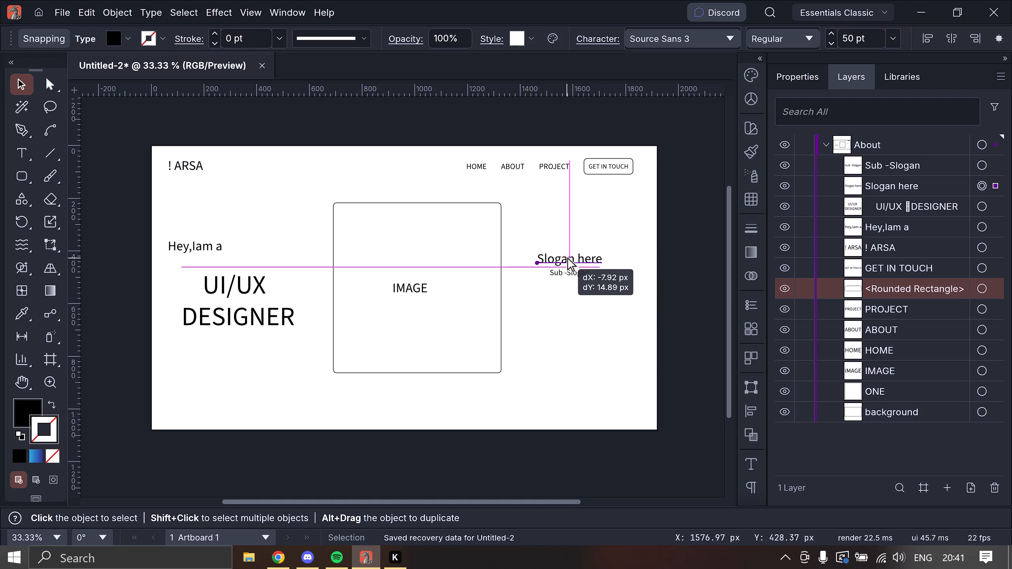
drag(568, 258, 571, 258)
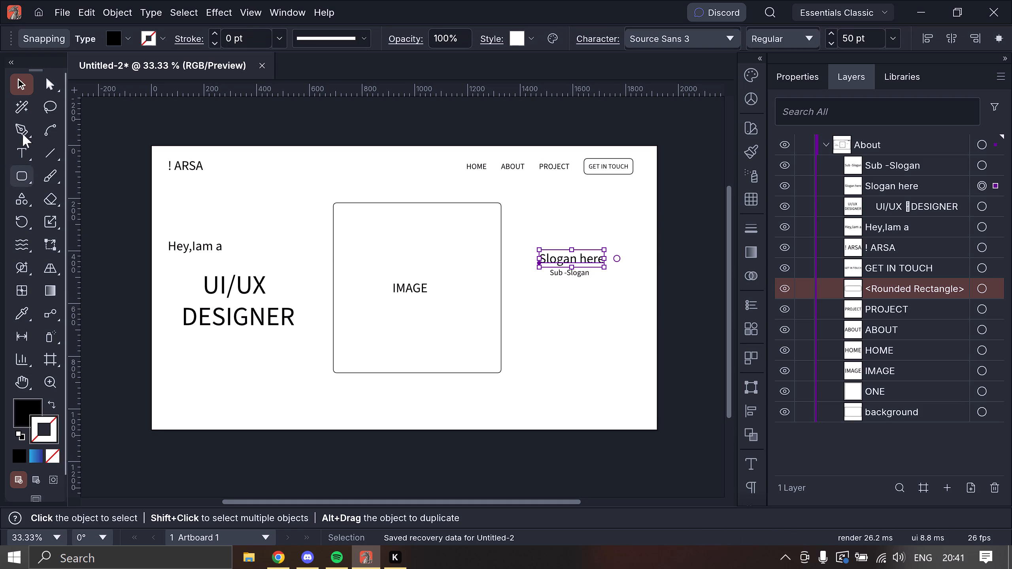
Duplicate the HOME navigation label, place the copy near the artboard's lower-left corner, and change its text to "#1".
click(468, 170)
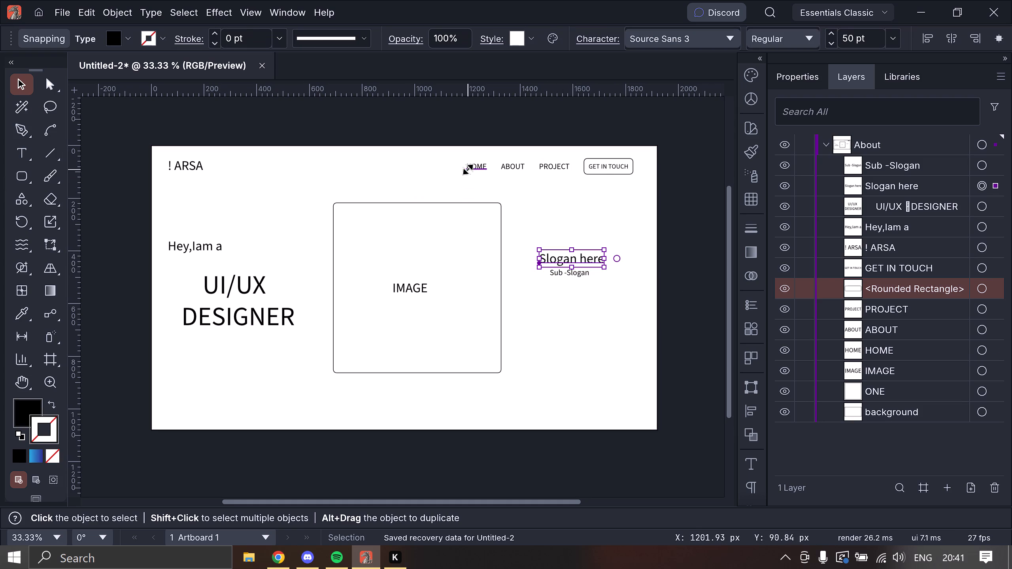
key(ctrl+c)
key(ctrl+v)
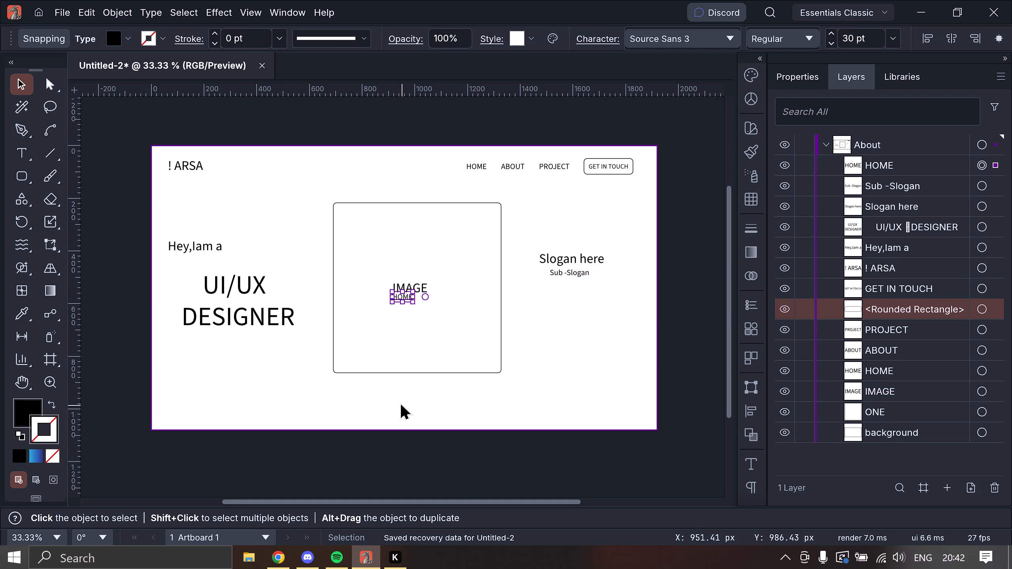
drag(406, 298, 195, 396)
double_click(195, 396)
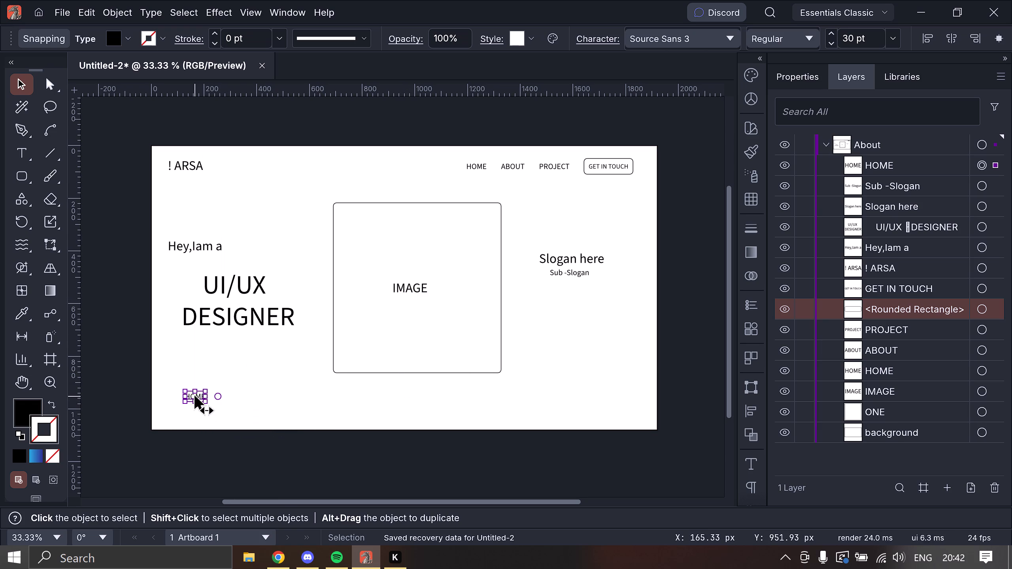
double_click(195, 396)
key(1)
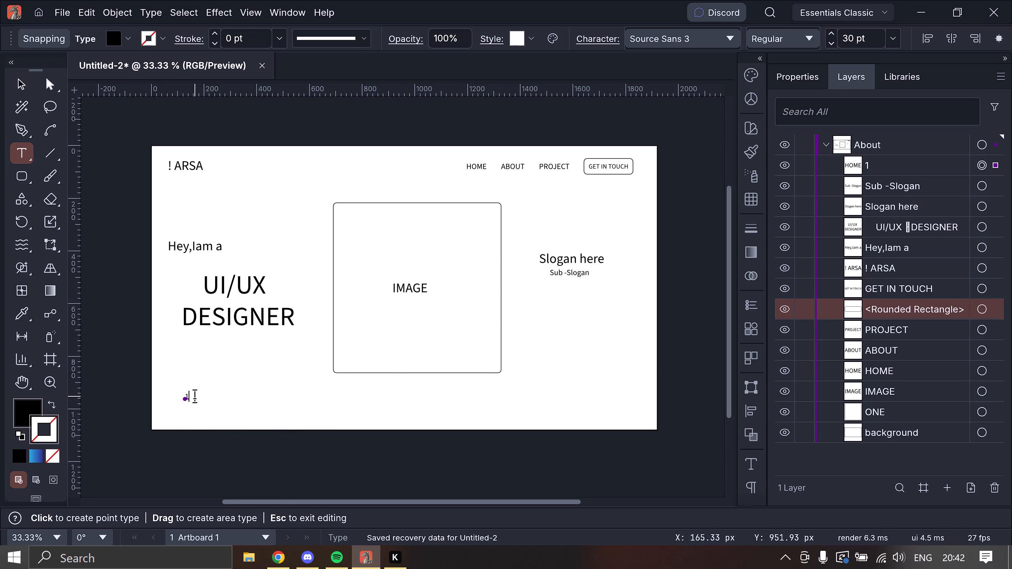
key(Left)
key(shift+numbersign)
click(206, 401)
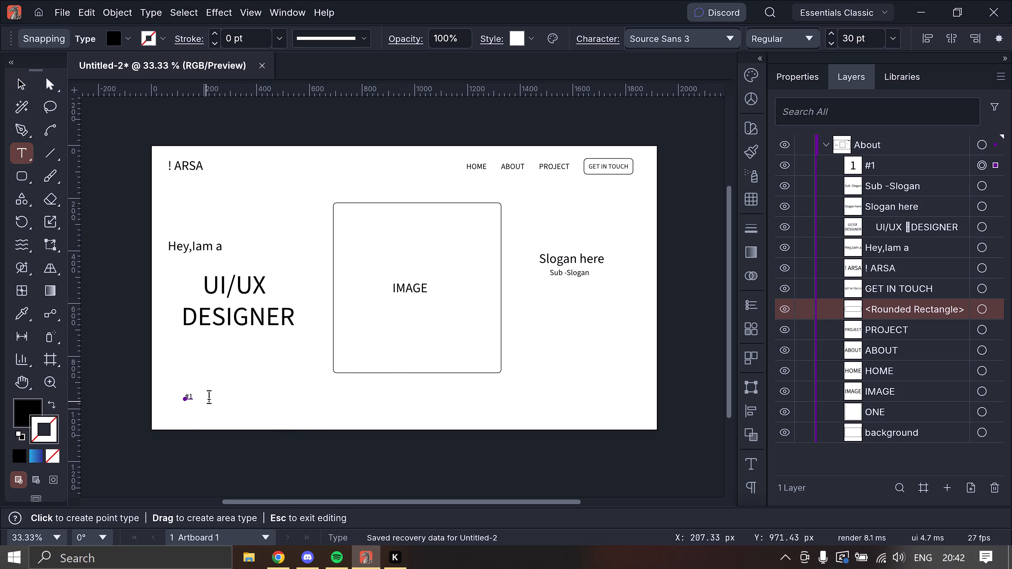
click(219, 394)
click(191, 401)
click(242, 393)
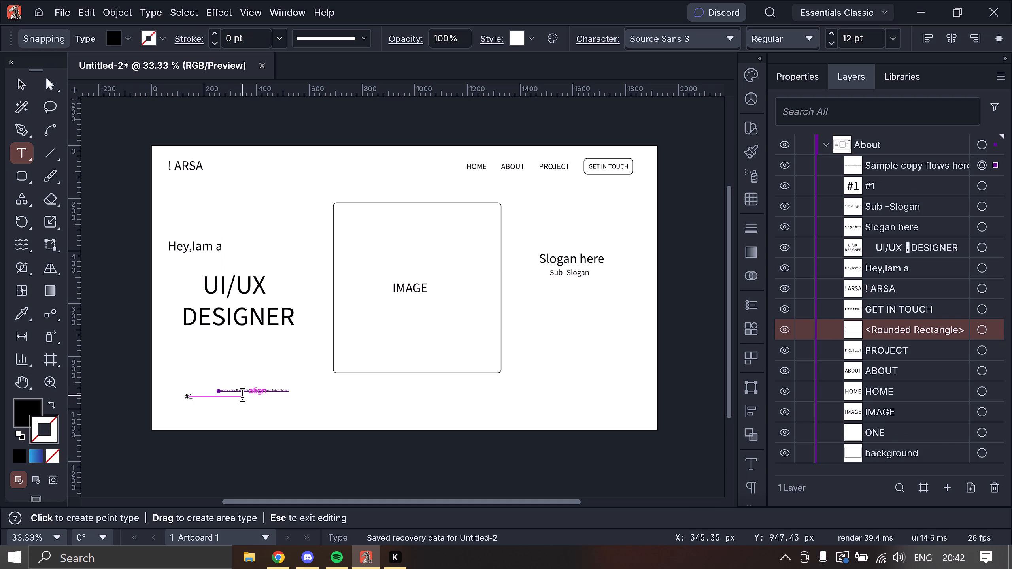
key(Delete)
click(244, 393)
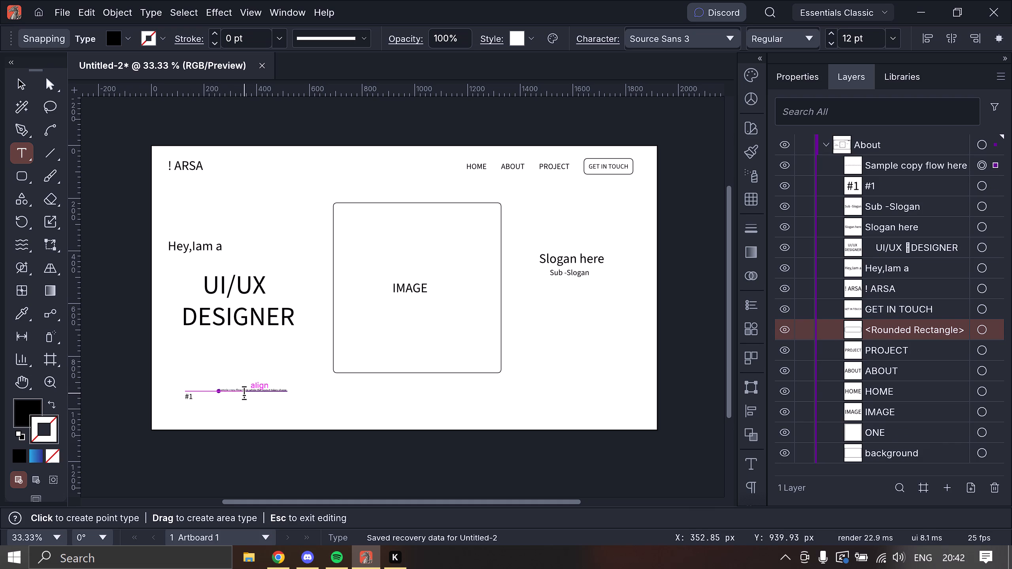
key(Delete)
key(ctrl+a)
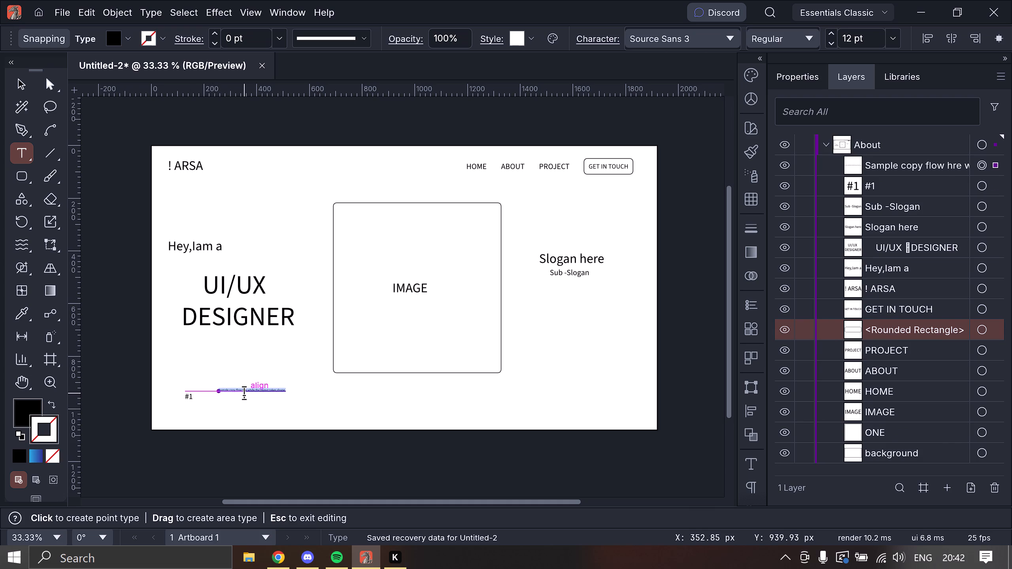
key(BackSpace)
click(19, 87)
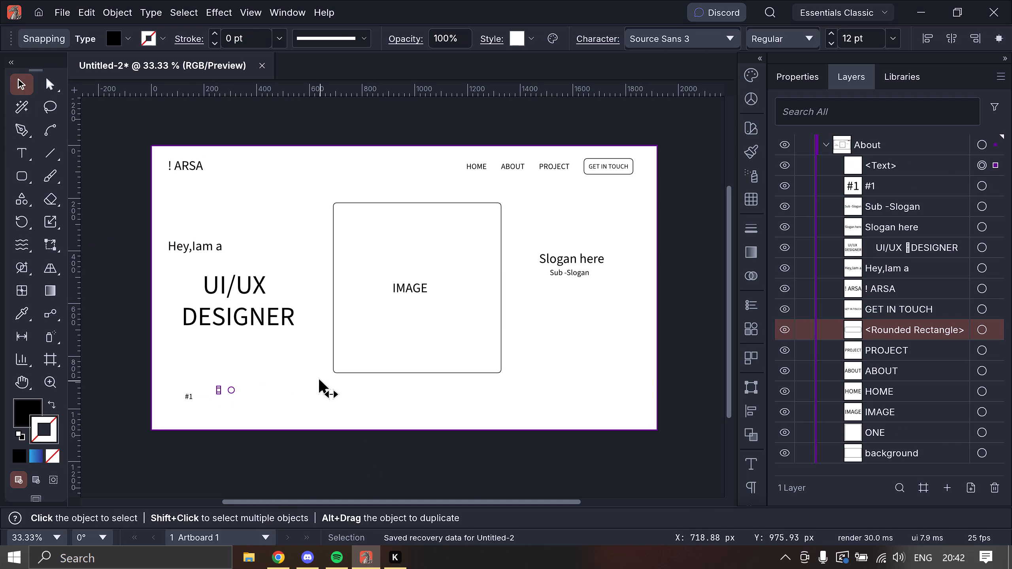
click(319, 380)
Set the "#1" label's font size to 35 pt.
click(189, 401)
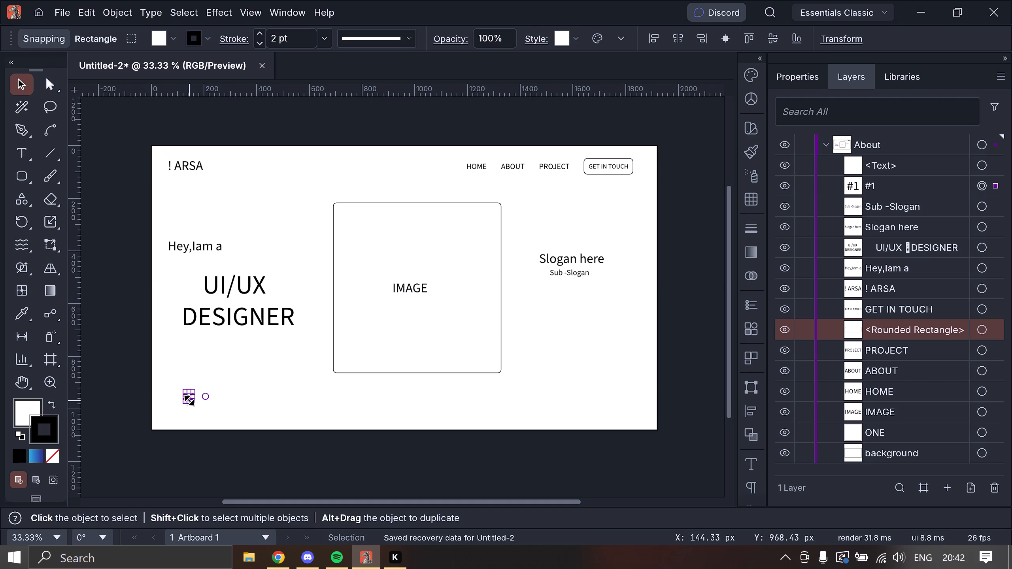
click(853, 41)
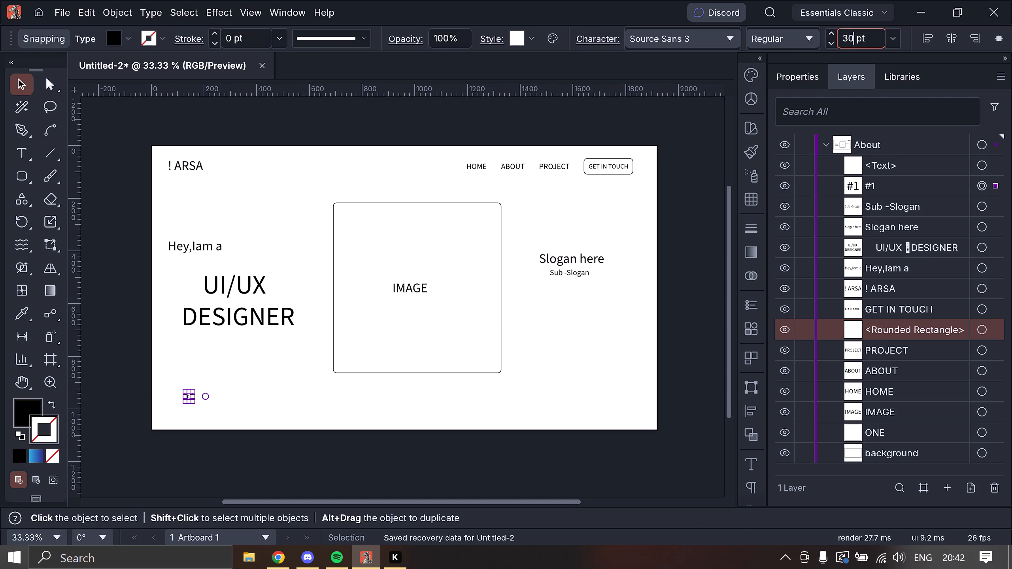
text(40)
key(Return)
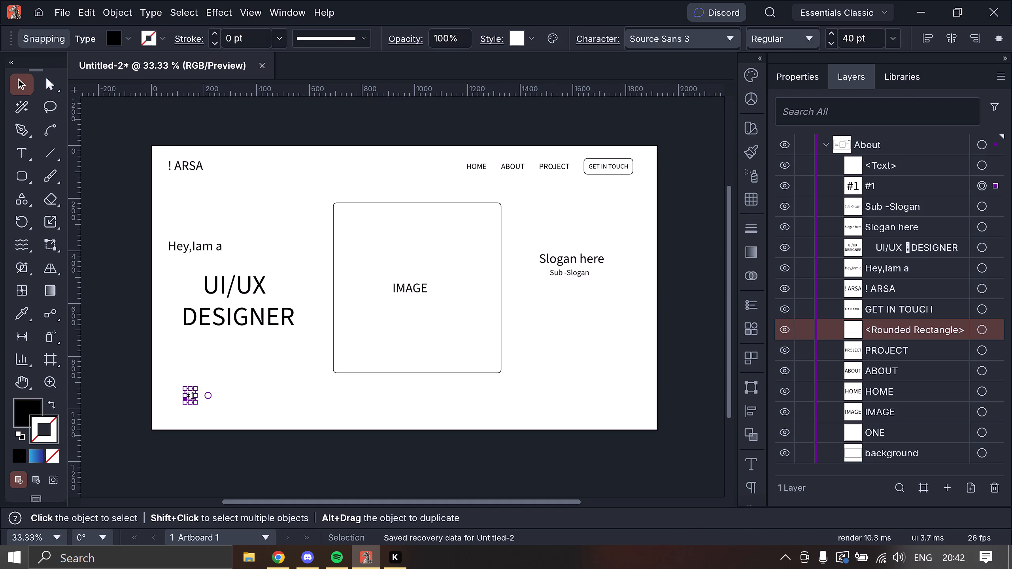
double_click(852, 41)
text(35)
key(Return)
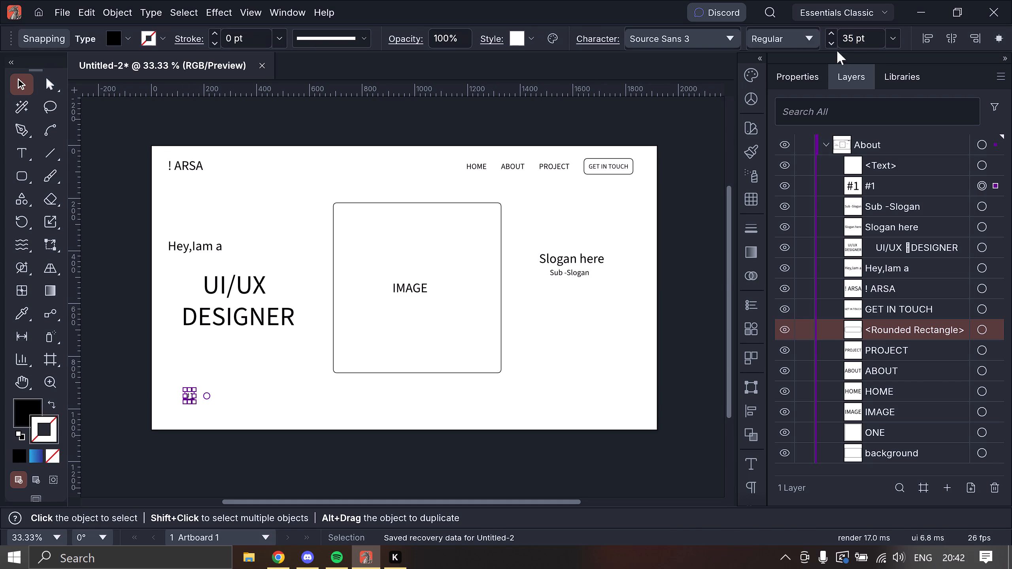
click(526, 465)
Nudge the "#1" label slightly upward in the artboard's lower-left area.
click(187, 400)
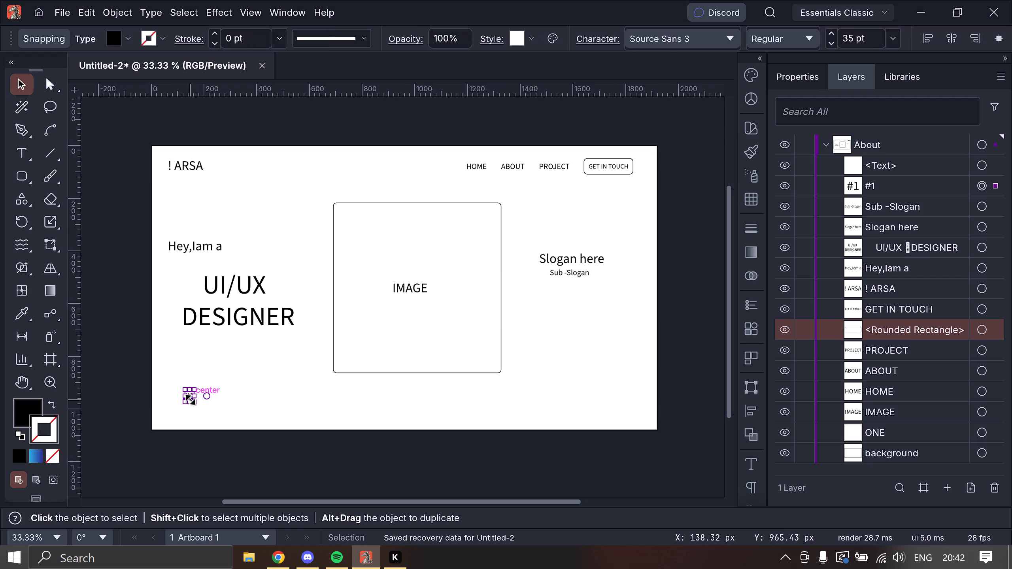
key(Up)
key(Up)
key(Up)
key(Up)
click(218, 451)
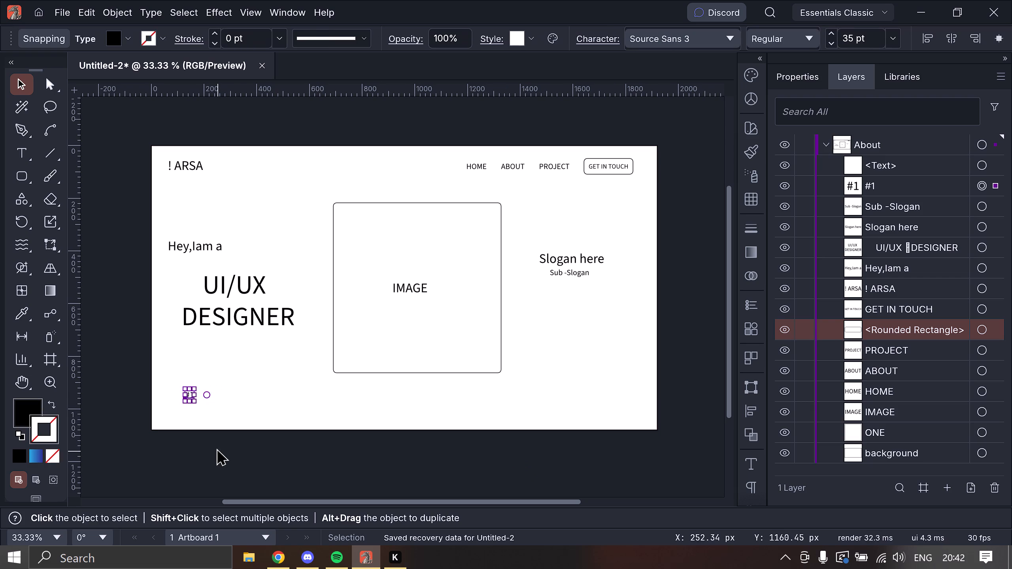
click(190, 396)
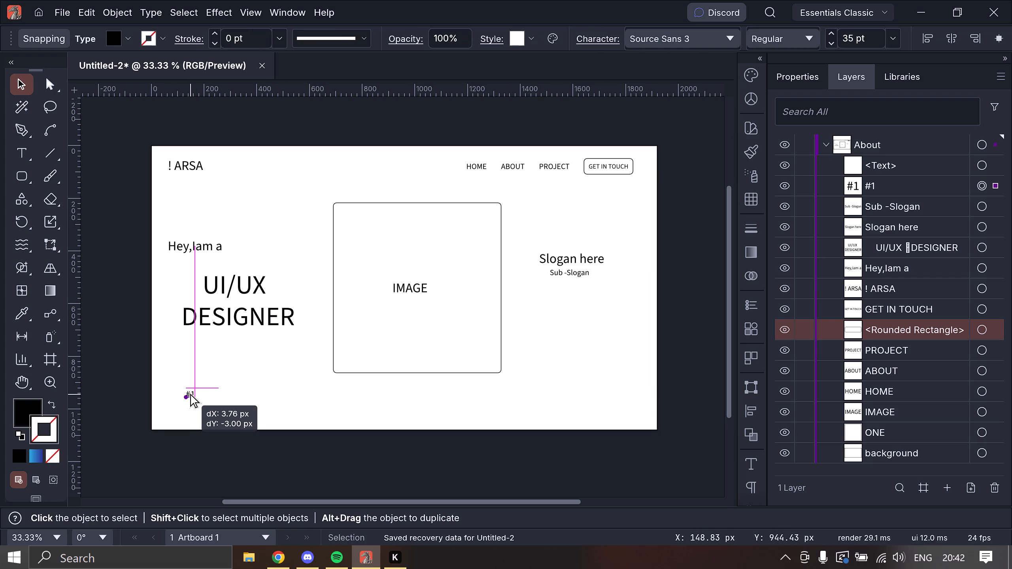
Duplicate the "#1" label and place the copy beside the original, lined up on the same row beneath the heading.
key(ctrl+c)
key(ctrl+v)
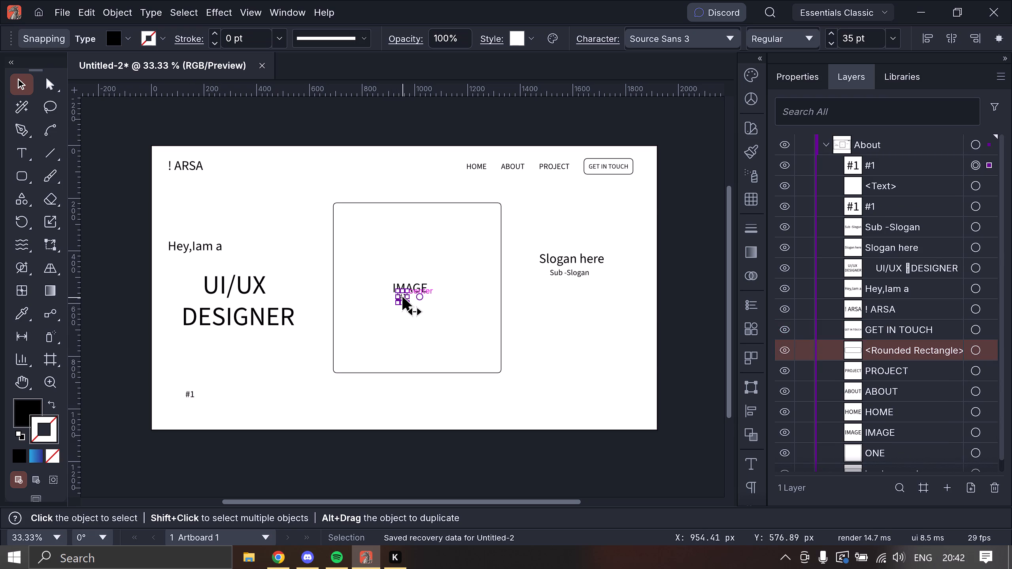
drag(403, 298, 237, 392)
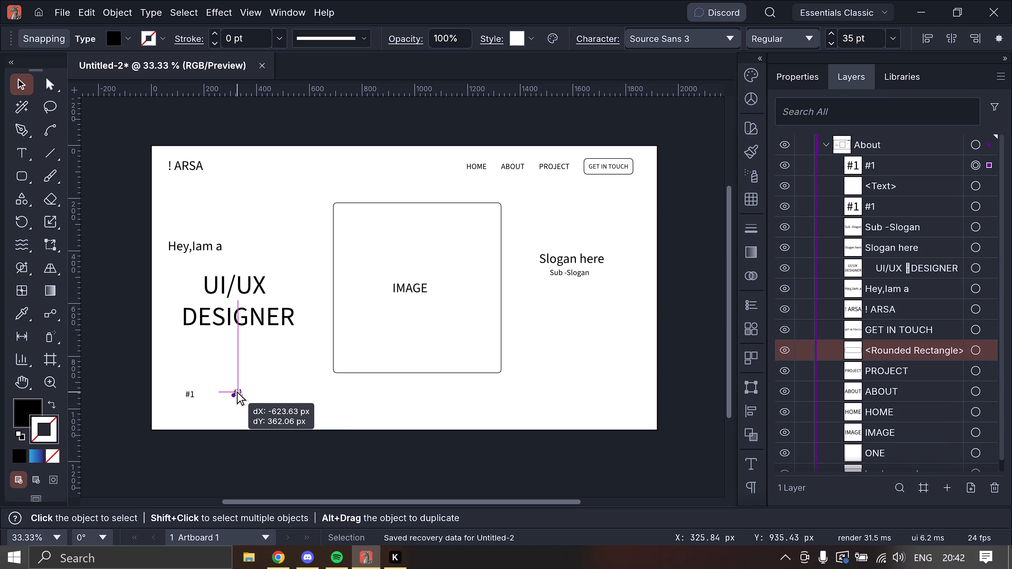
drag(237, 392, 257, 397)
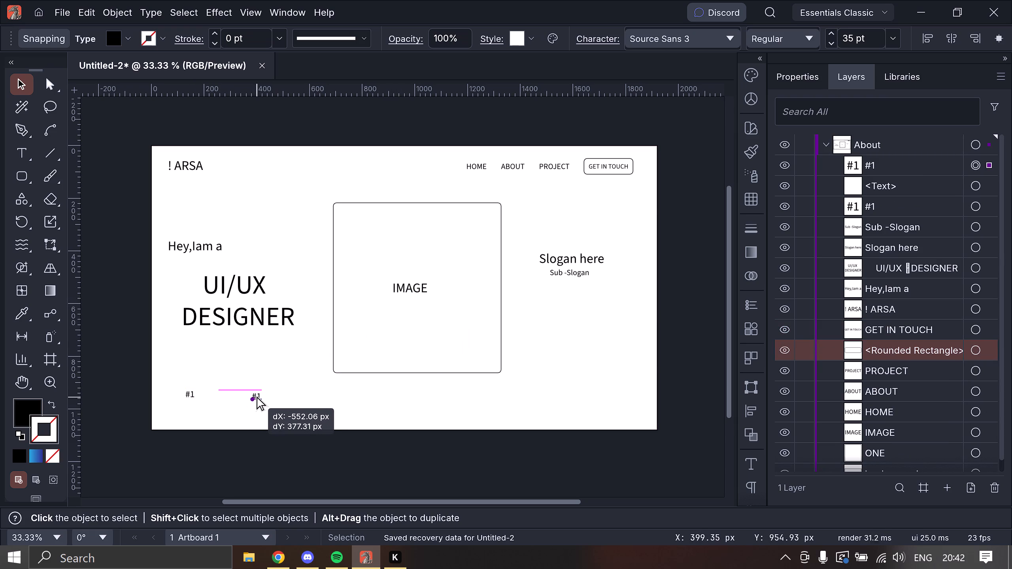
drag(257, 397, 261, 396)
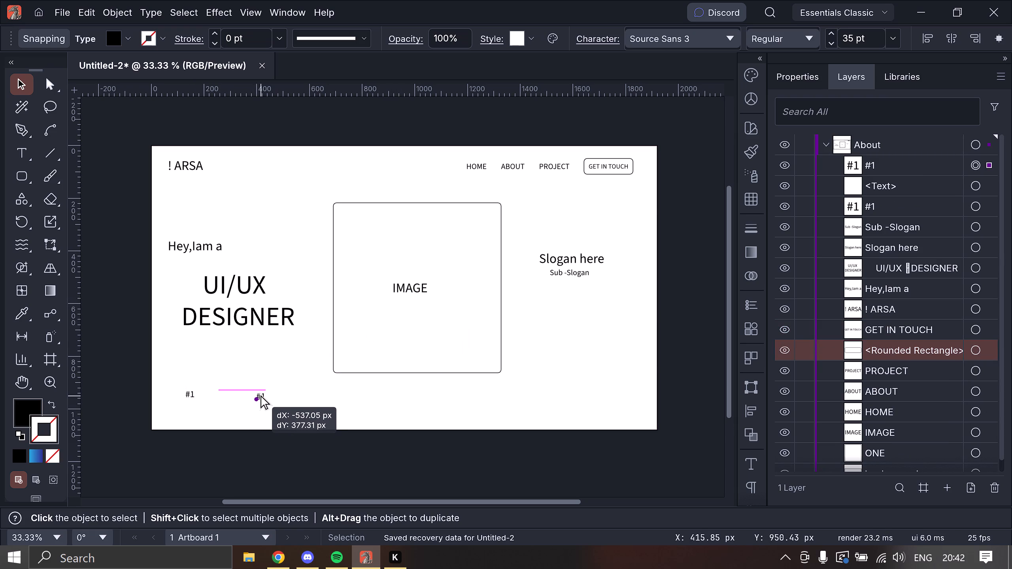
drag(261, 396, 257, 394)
Paste another copy of the "#1" label onto the artboard.
key(ctrl+c)
key(ctrl+v)
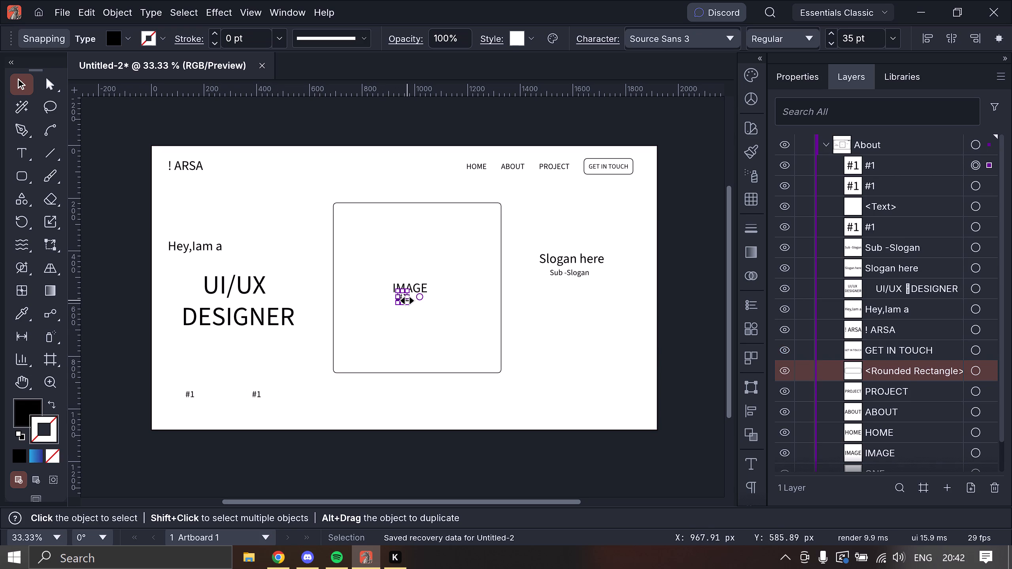
Delete the two "#1" labels from the row along the bottom of the artboard.
click(257, 395)
key(Delete)
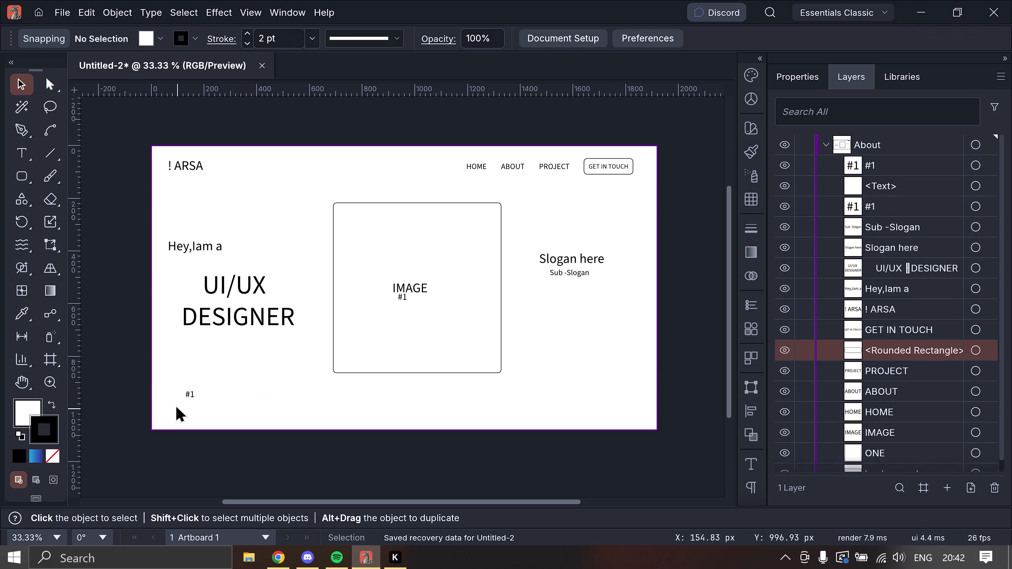
click(189, 395)
key(Delete)
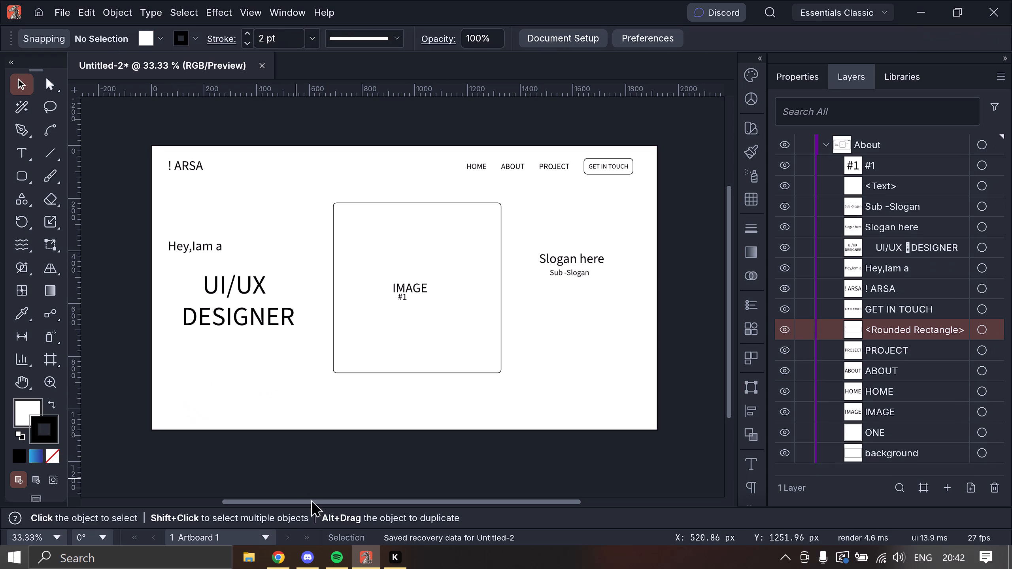
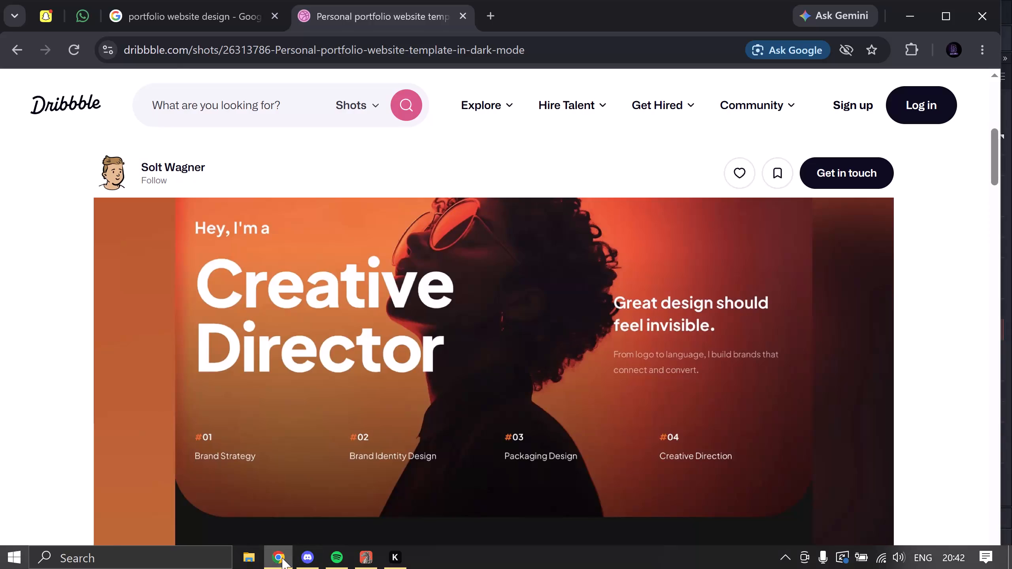
Switch to Chrome and examine the Dribbble portfolio template's sections and the related portfolio designs further down the page.
click(282, 559)
scroll(298, 477, down, 3)
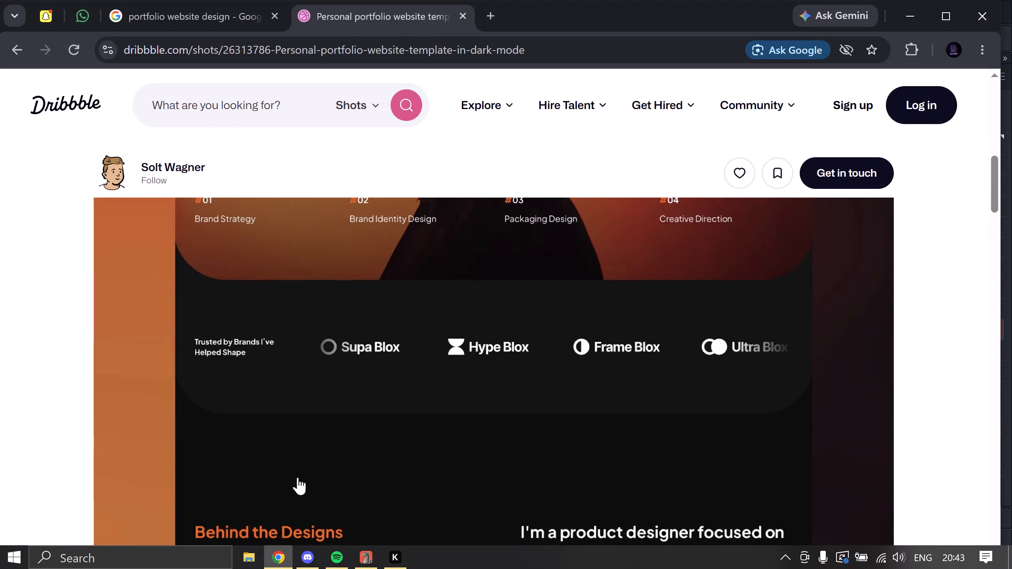
scroll(298, 477, down, 2)
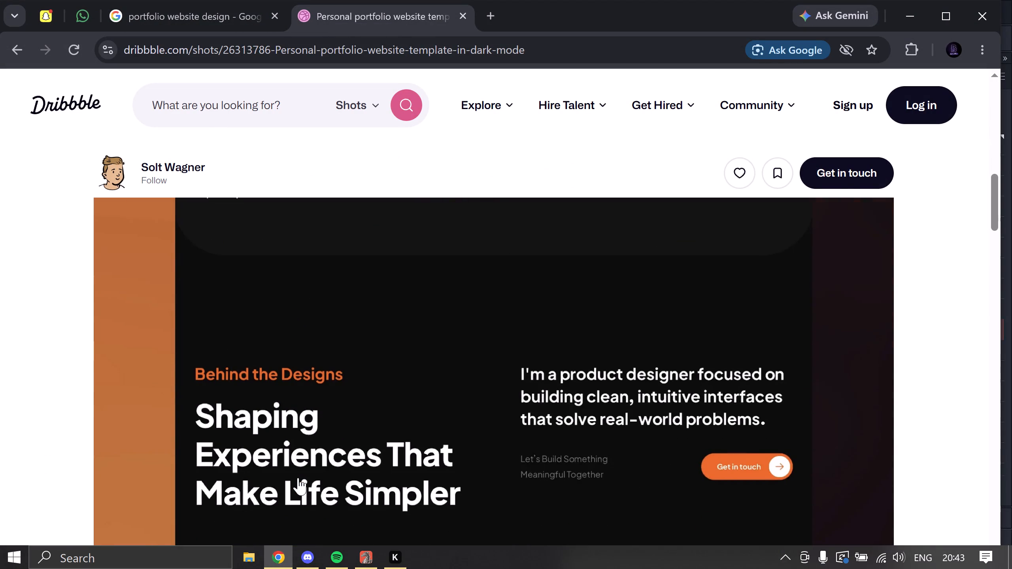
scroll(72, 467, down, 5)
scroll(569, 294, up, 3)
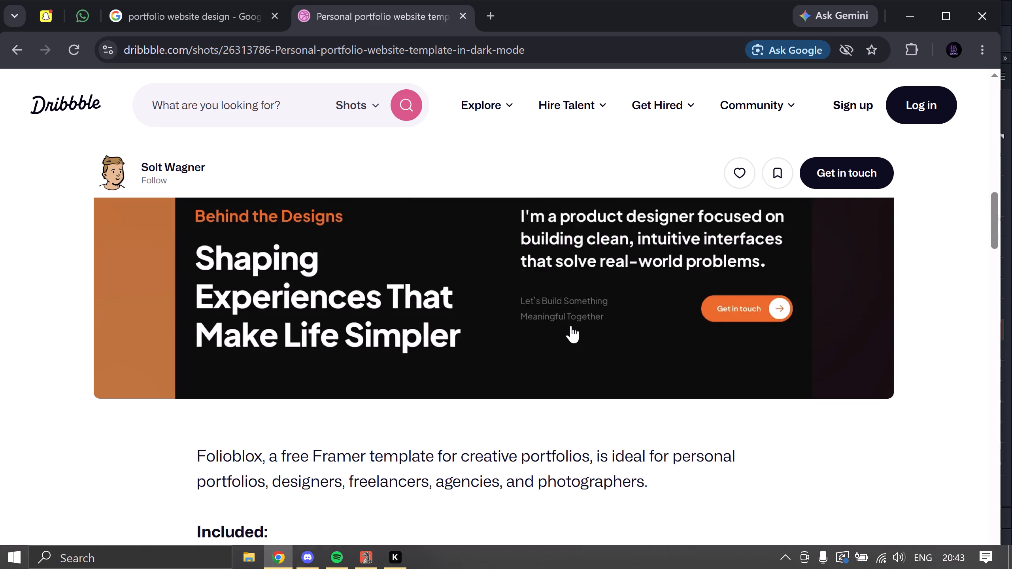
scroll(571, 326, down, 8)
scroll(794, 235, down, 2)
scroll(760, 295, down, 1)
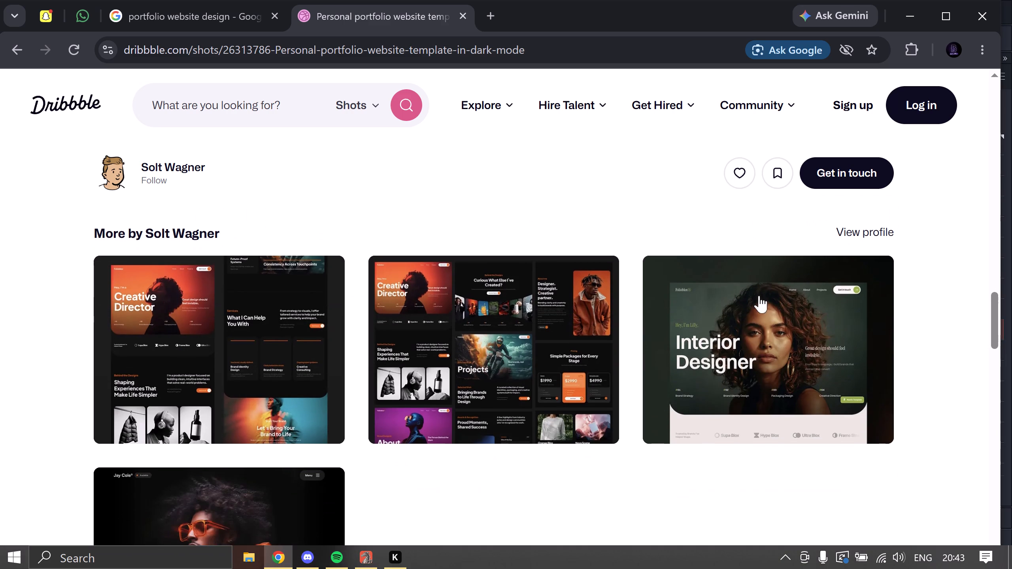
scroll(753, 303, down, 10)
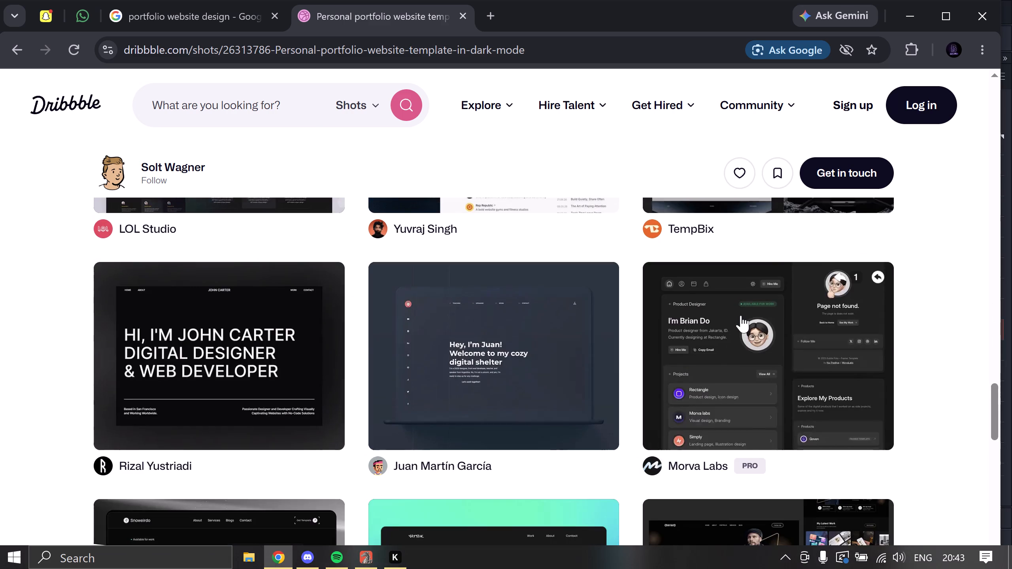
scroll(741, 315, down, 3)
scroll(741, 315, up, 3)
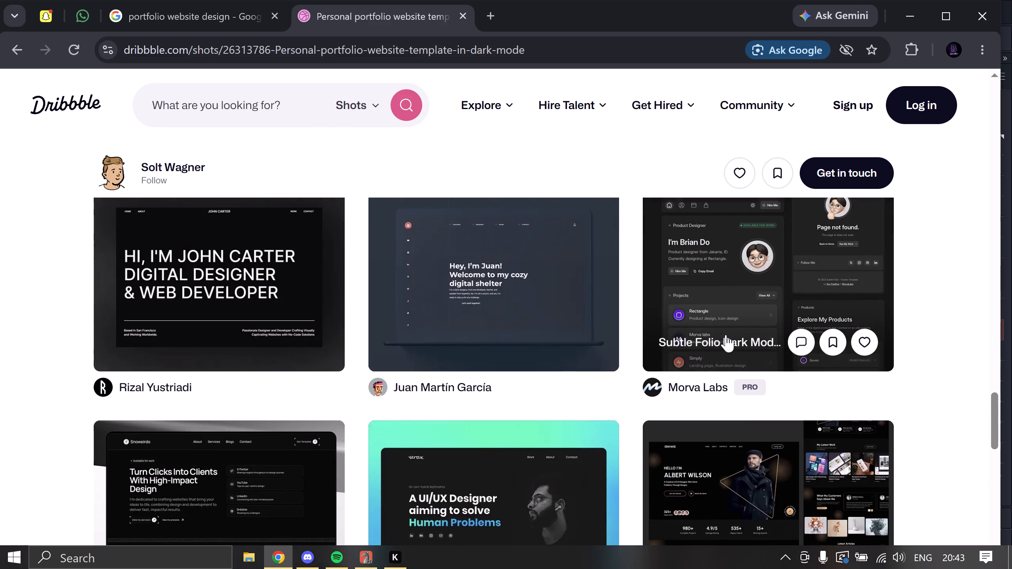
scroll(486, 356, down, 5)
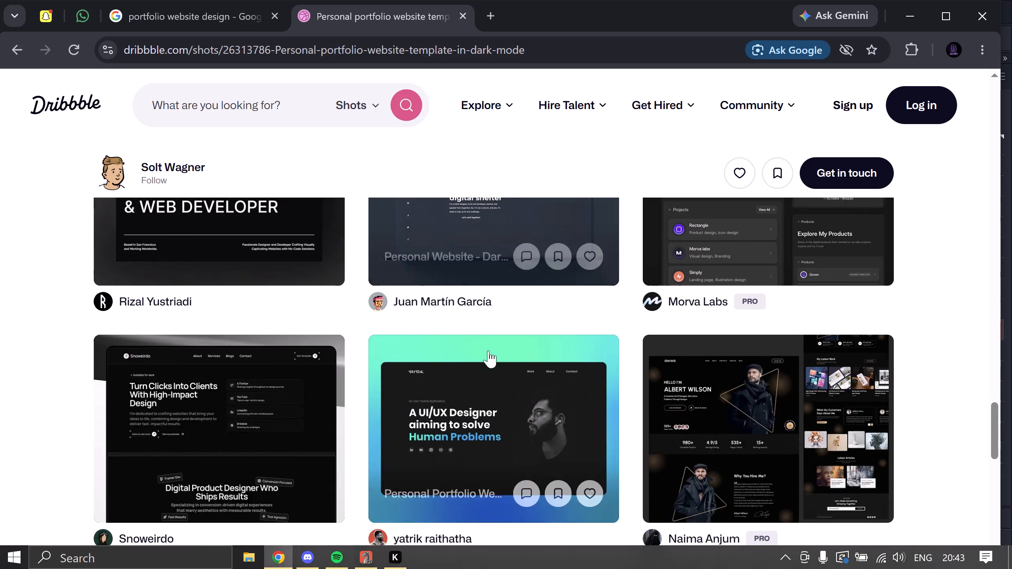
scroll(488, 350, down, 3)
click(202, 0)
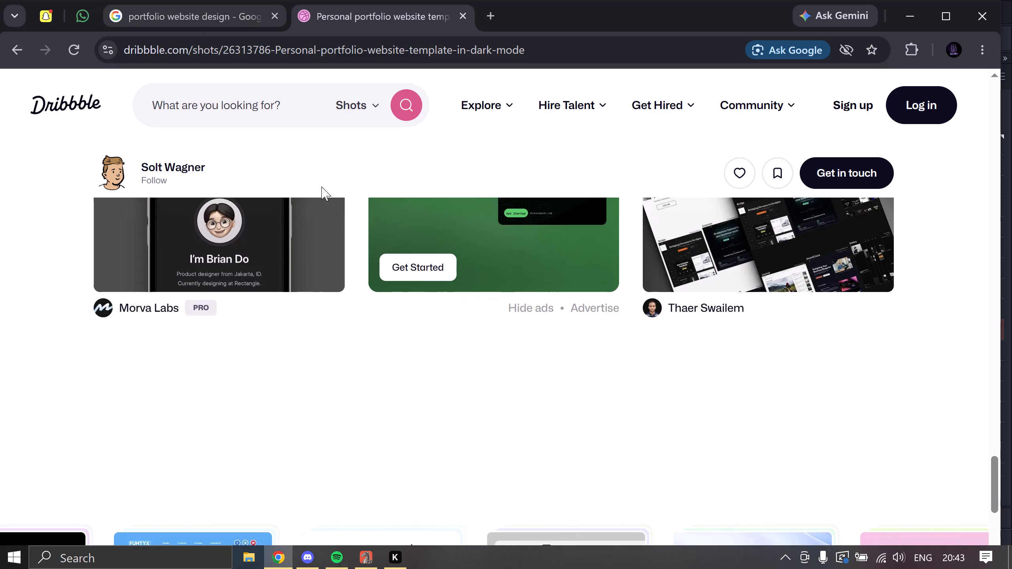
Back in the vector illustration editor, rename the About layer as HOME.
click(371, 555)
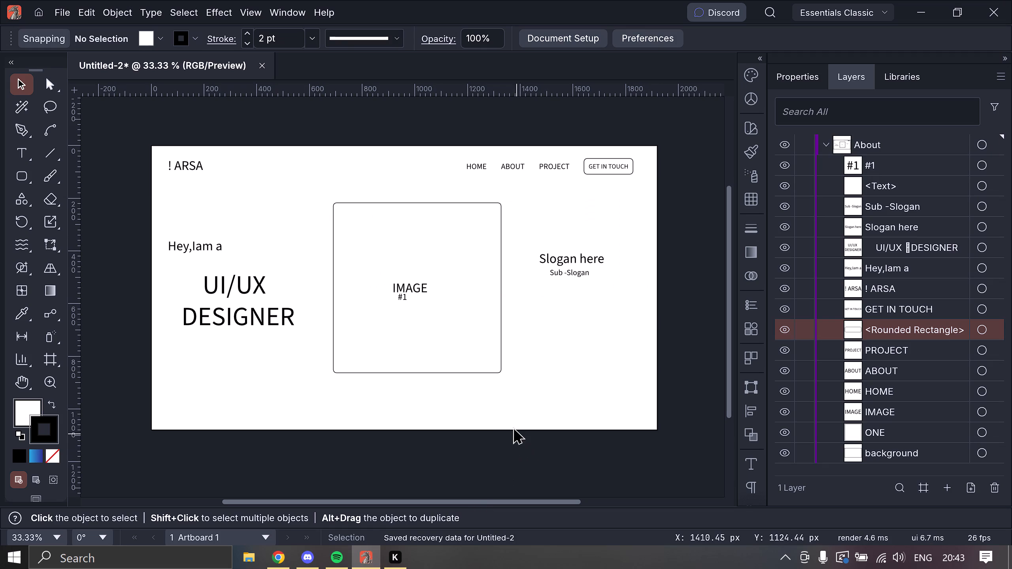
click(526, 404)
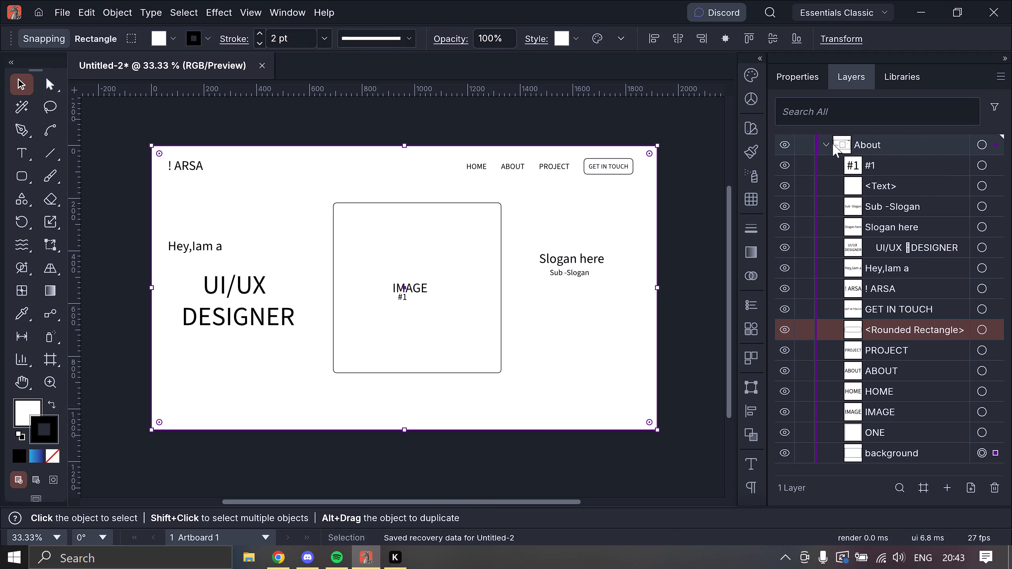
click(829, 140)
double_click(875, 139)
double_click(874, 143)
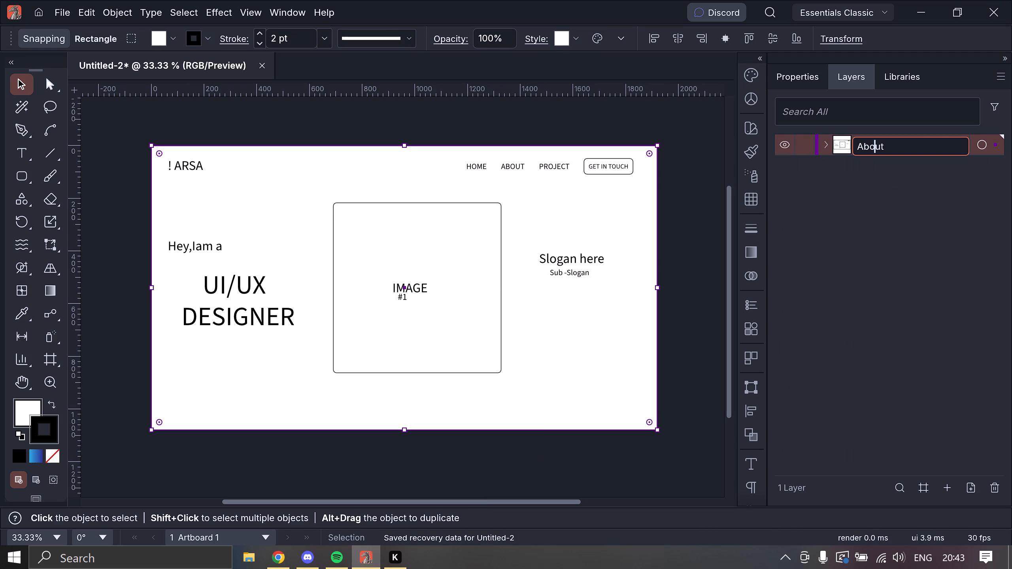
key(BackSpace)
text(home)
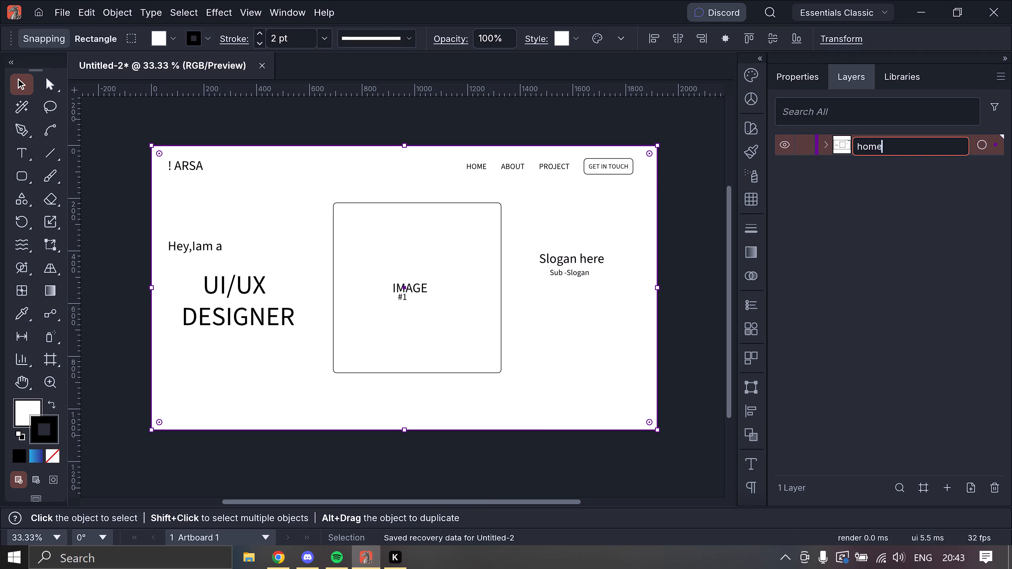
key(Return)
triple_click(874, 143)
text(HOME)
key(Return)
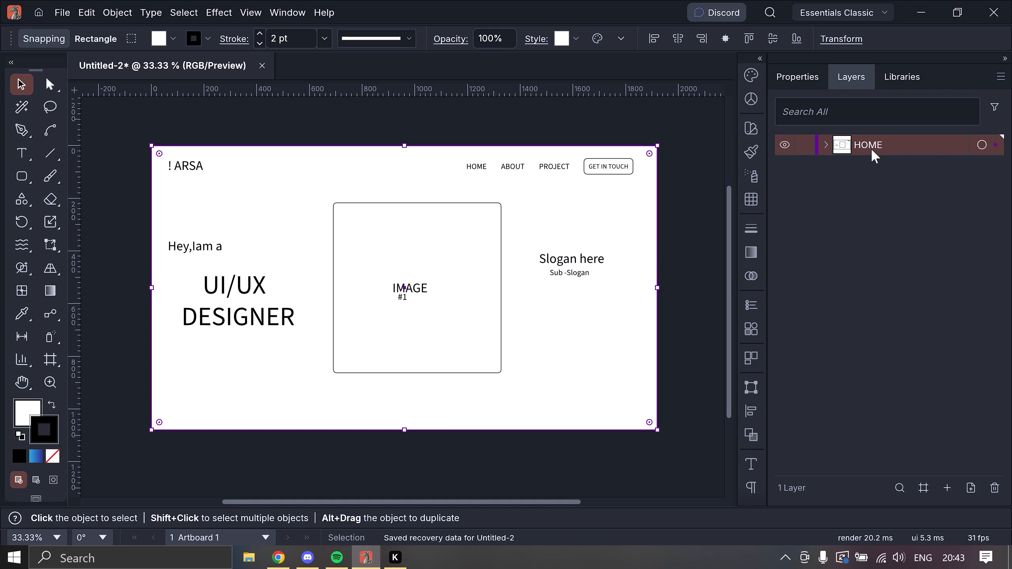
click(846, 195)
click(597, 356)
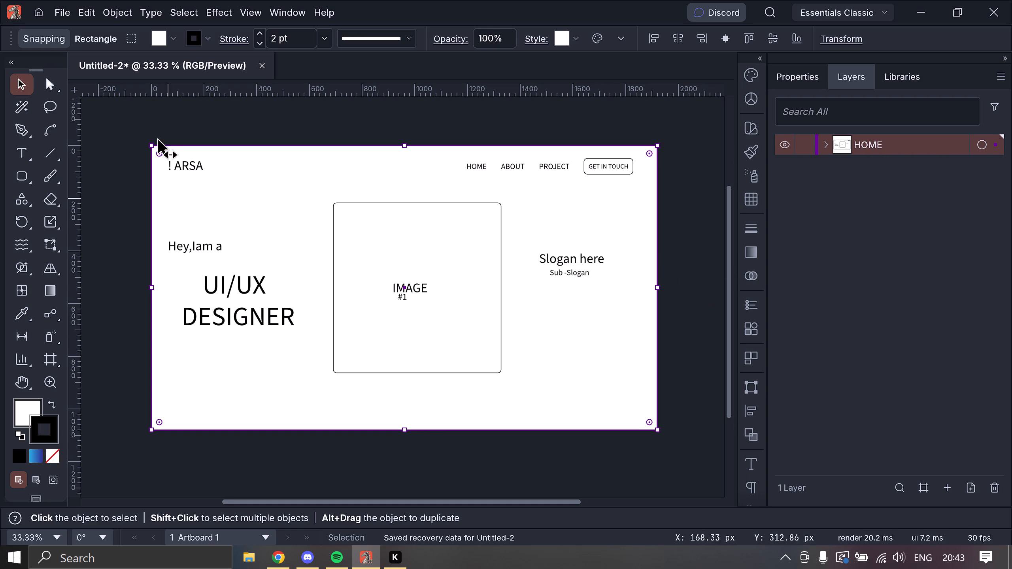
click(137, 126)
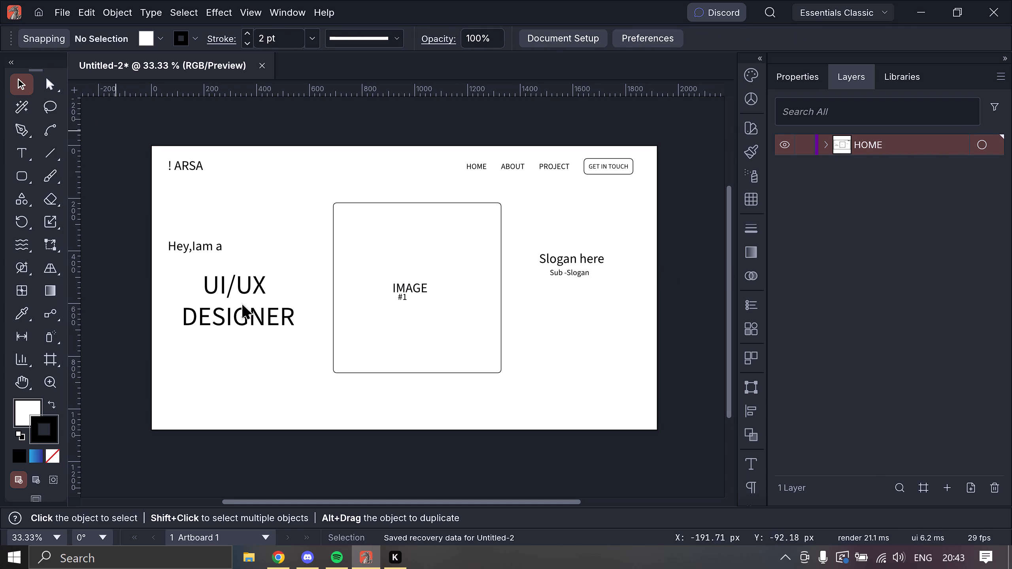
Shift the UI/UX DESIGNER heading about 15 px right and 9 px down.
click(248, 328)
click(244, 301)
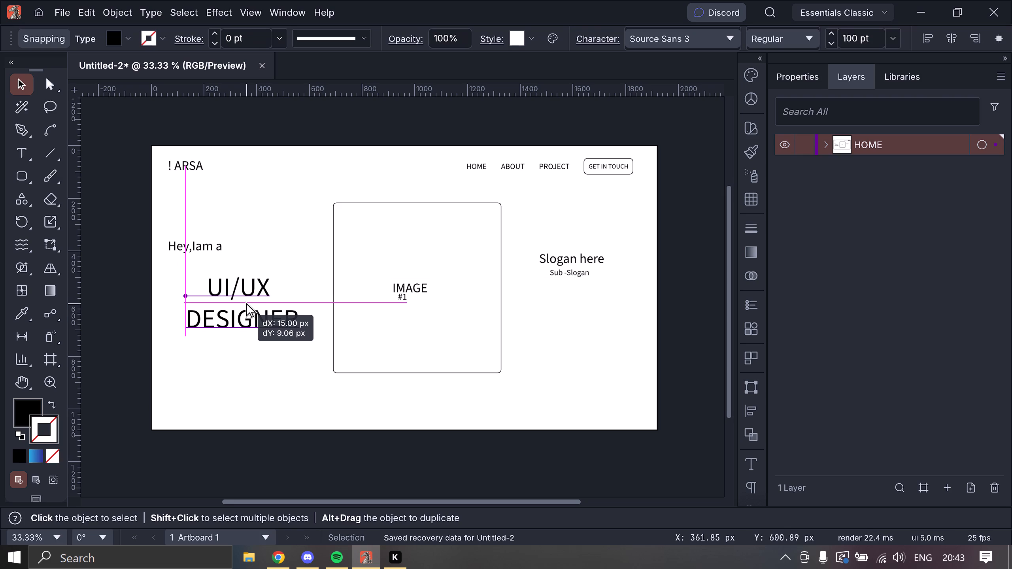
Enlarge the "#1" label to about 60.5 pt and move it to the artboard's lower-left area beneath the heading.
click(405, 298)
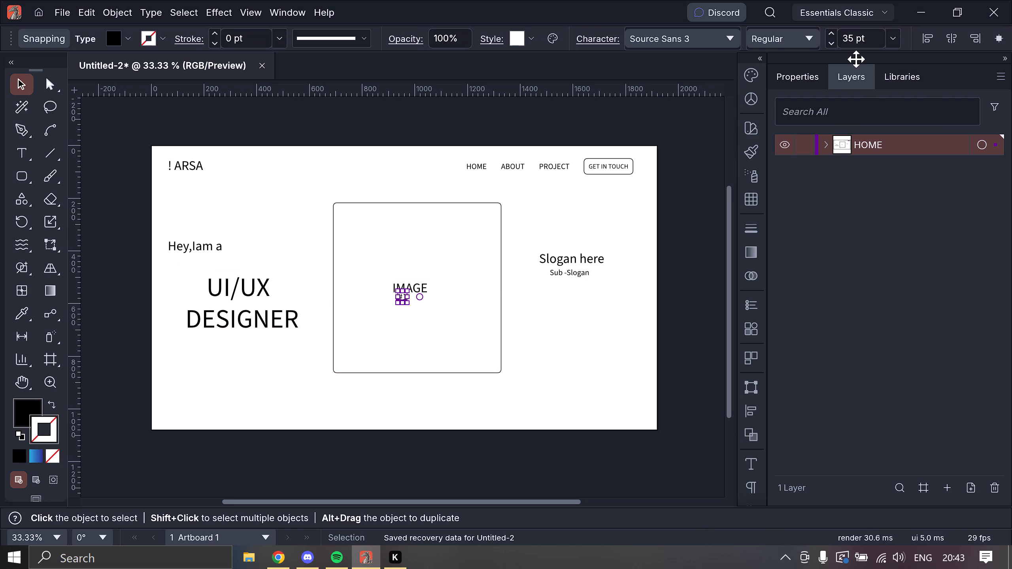
click(845, 41)
click(659, 326)
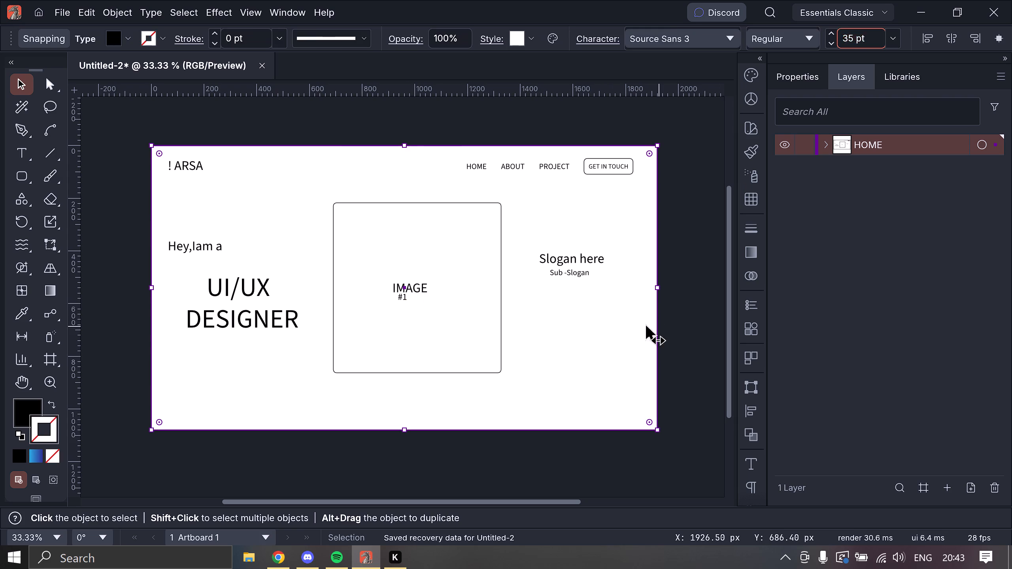
click(404, 300)
drag(408, 305, 415, 315)
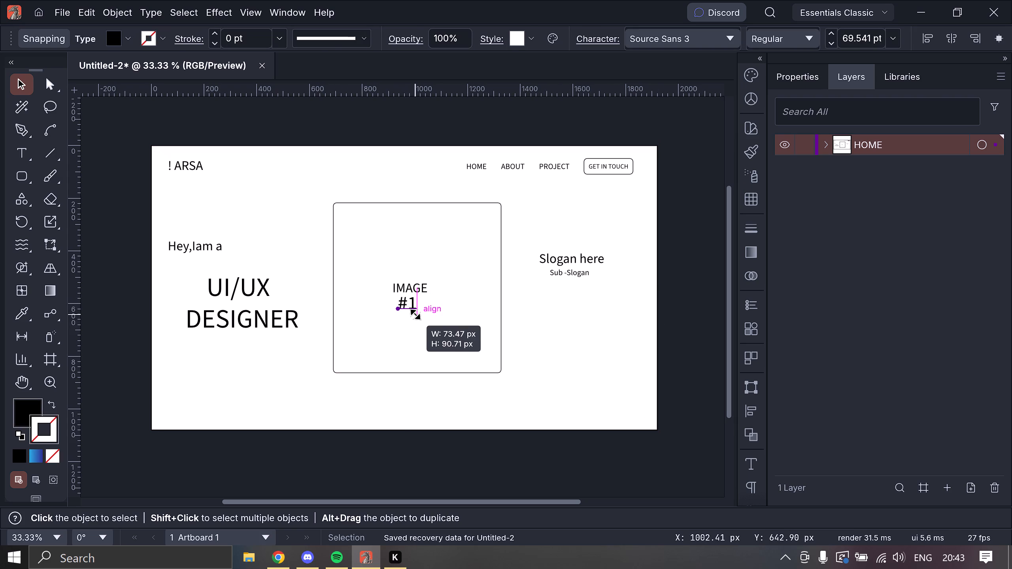
drag(415, 315, 413, 312)
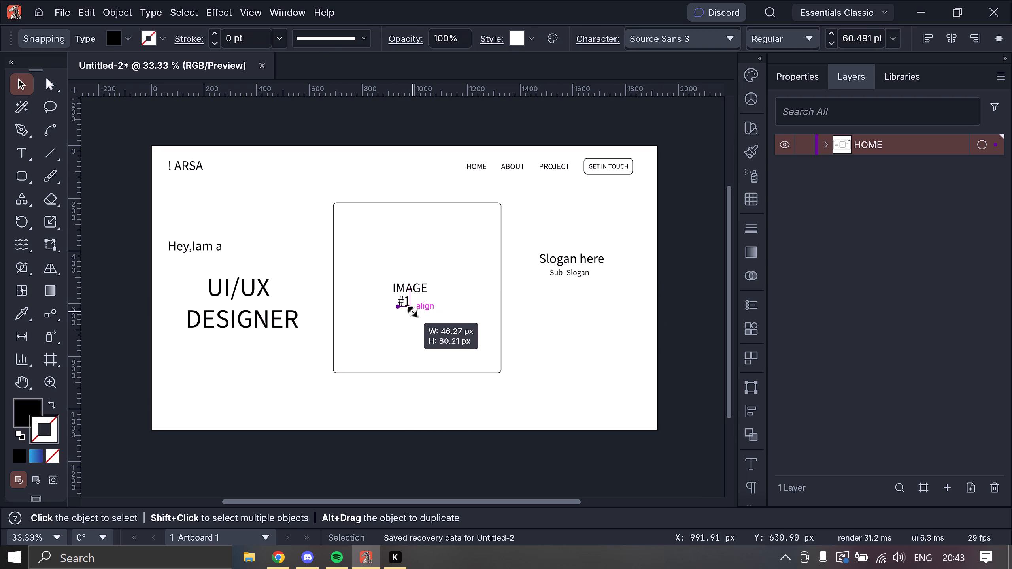
drag(413, 312, 414, 312)
drag(408, 302, 181, 401)
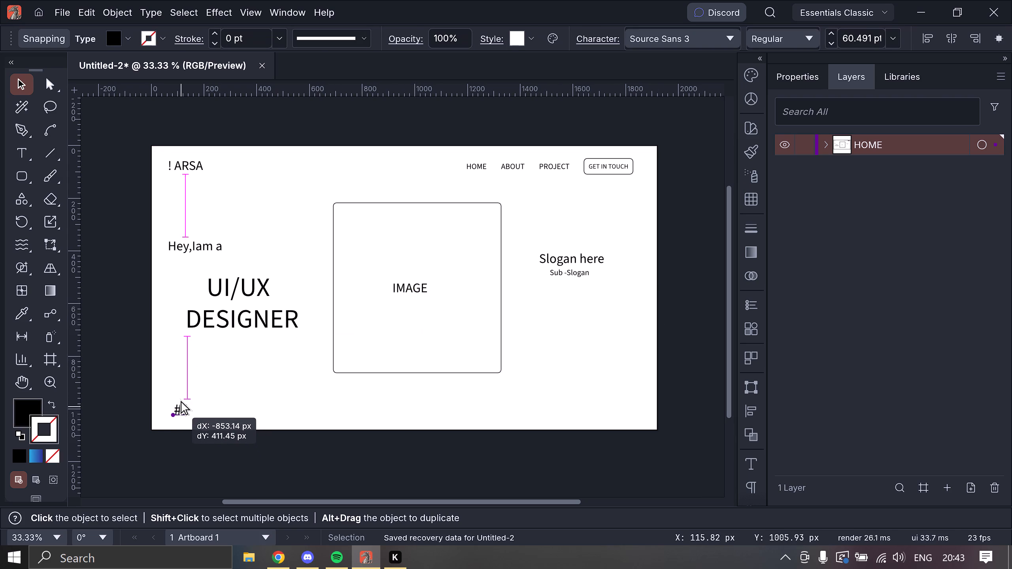
drag(181, 401, 183, 388)
Duplicate the "#1" label and space the two labels along one row beneath the UI/UX DESIGNER heading.
key(ctrl+c)
key(ctrl+v)
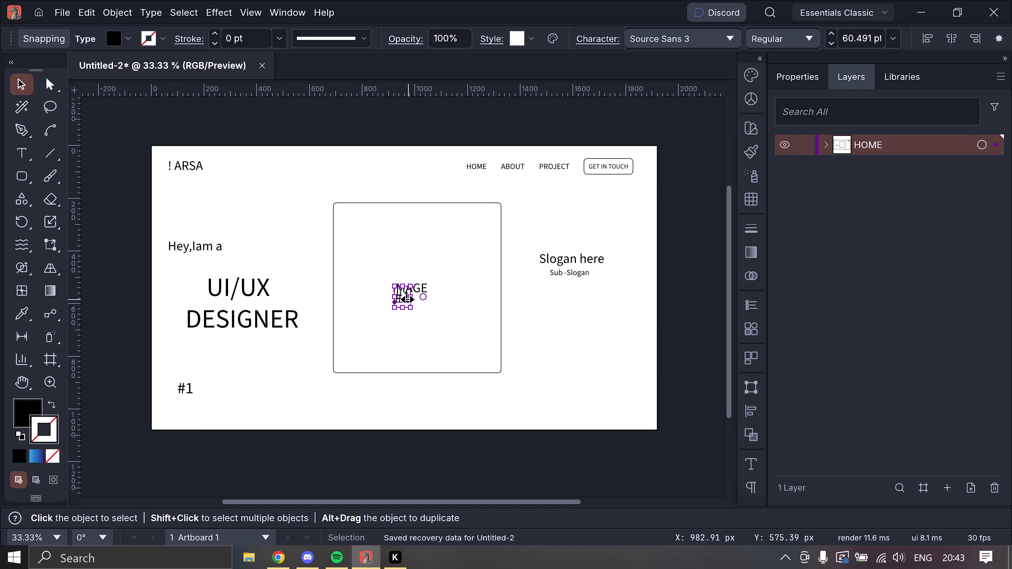
drag(403, 300, 254, 390)
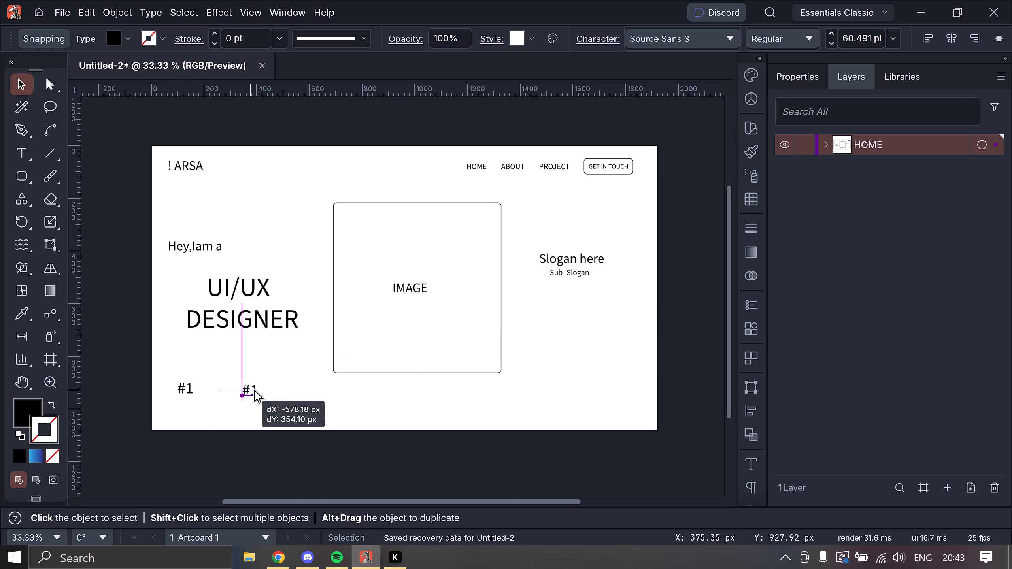
drag(254, 390, 259, 389)
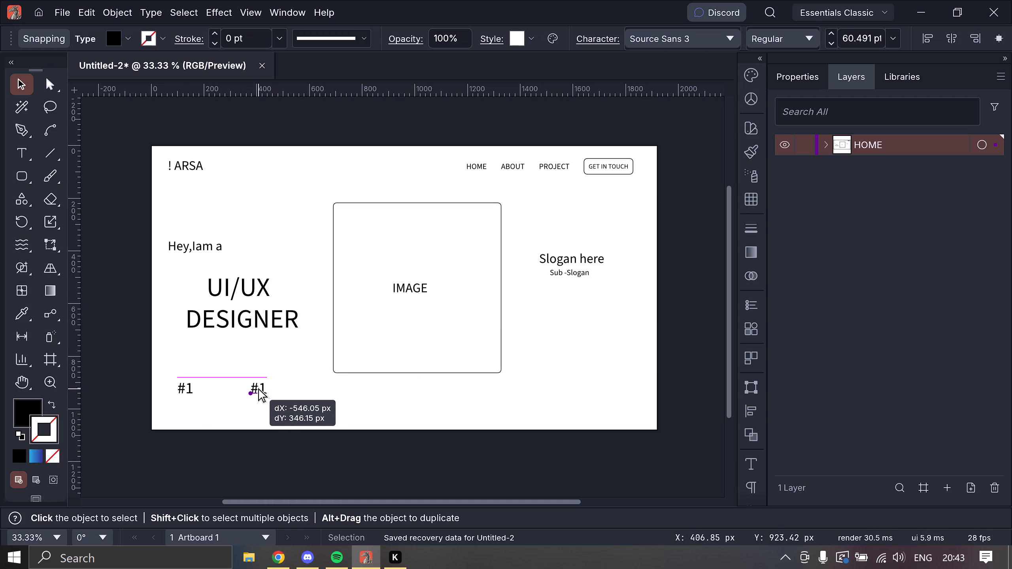
drag(259, 389, 259, 392)
click(189, 386)
drag(188, 387, 179, 394)
Change the text of the copied label beneath the heading to "#2".
double_click(264, 395)
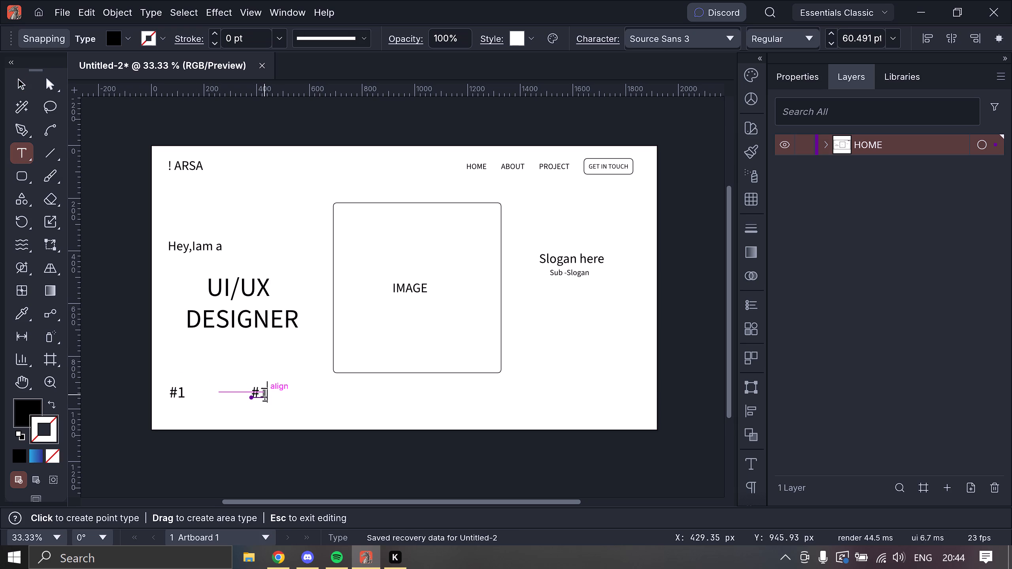
key(BackSpace)
key(2)
key(Return)
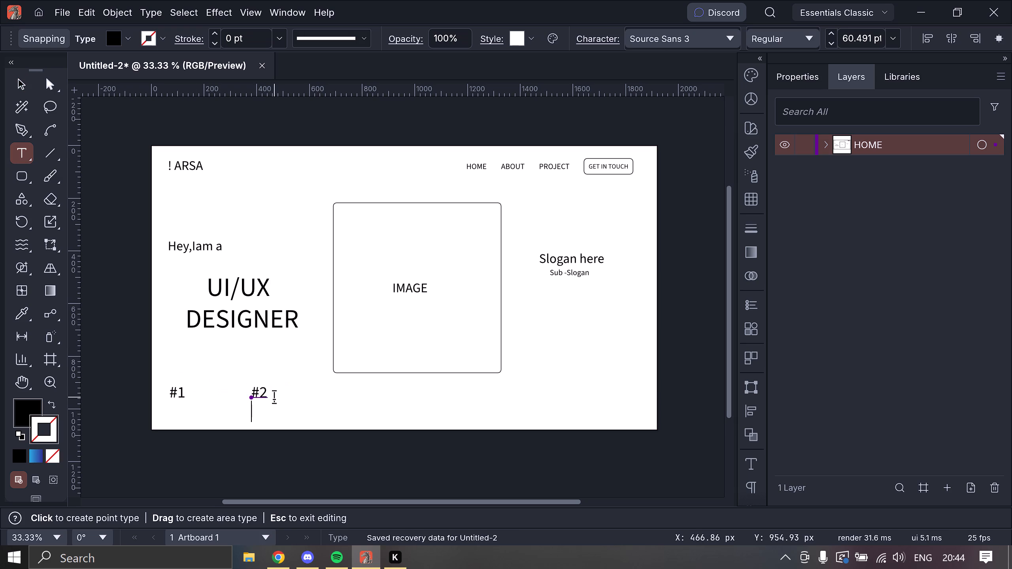
key(BackSpace)
click(322, 412)
click(128, 258)
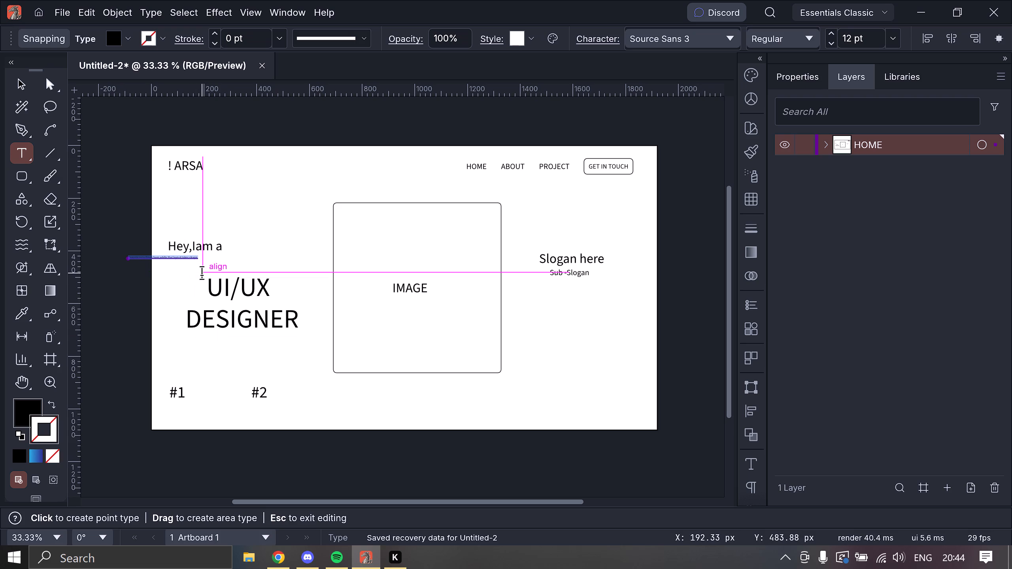
key(Delete)
Duplicate the "#2" label and place the copy along the bottom row, just below the image placeholder's lower-left part.
click(24, 77)
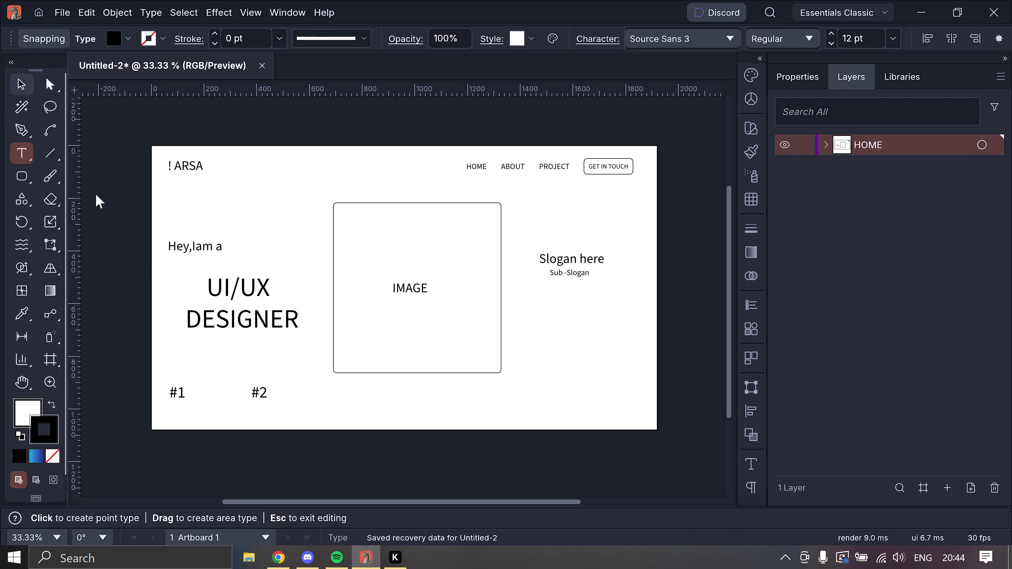
click(258, 394)
key(ctrl+c)
key(ctrl+v)
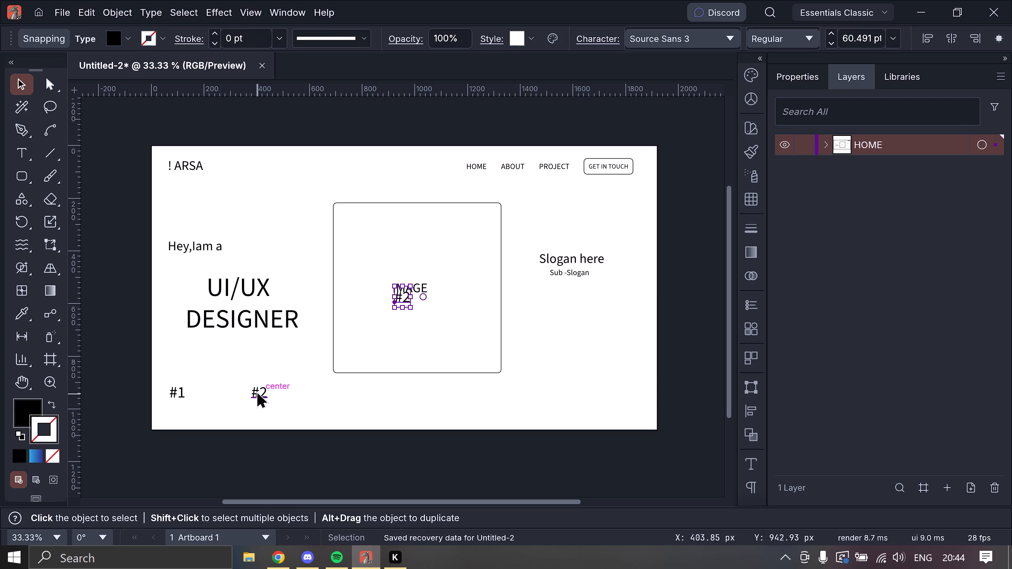
drag(406, 298, 356, 385)
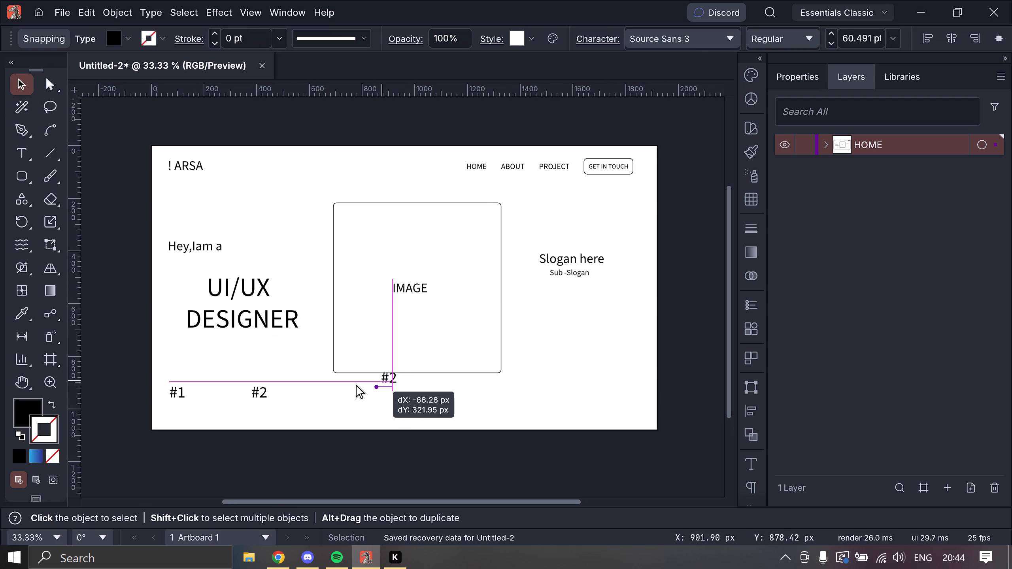
drag(356, 385, 363, 390)
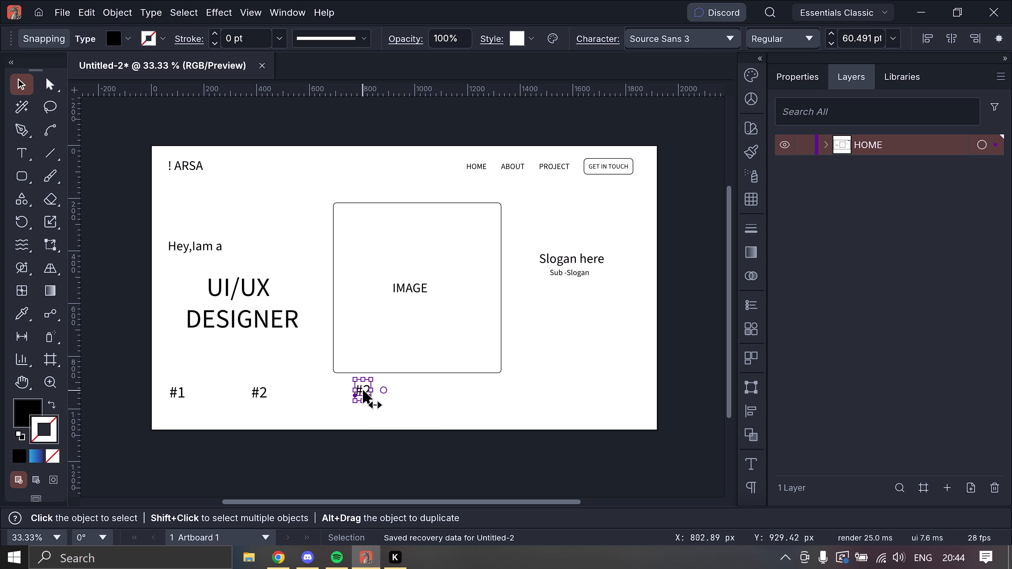
Change the text of the copied label below the image placeholder to "#3".
click(366, 392)
click(366, 392)
double_click(368, 392)
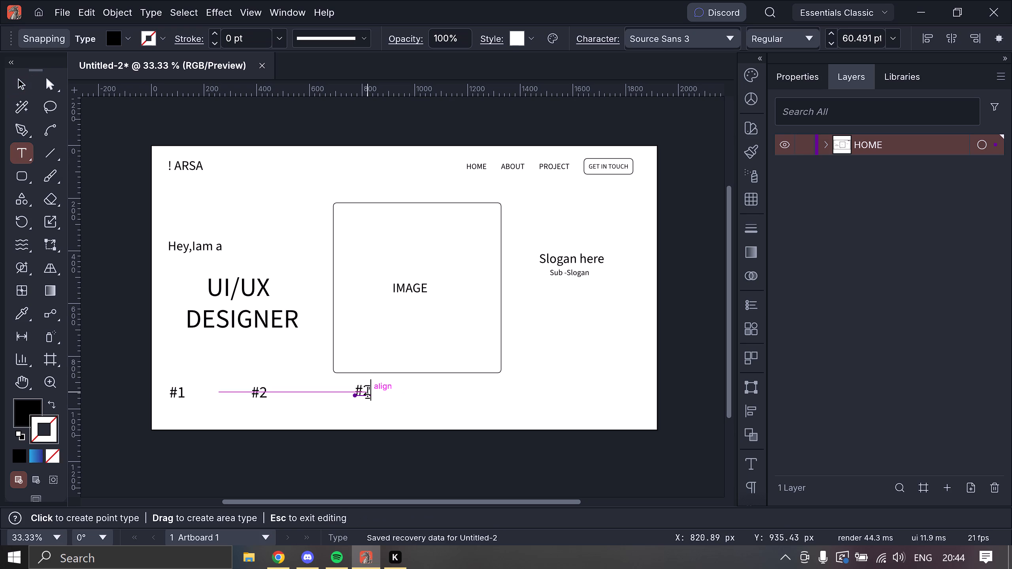
key(BackSpace)
key(3)
key(Return)
key(BackSpace)
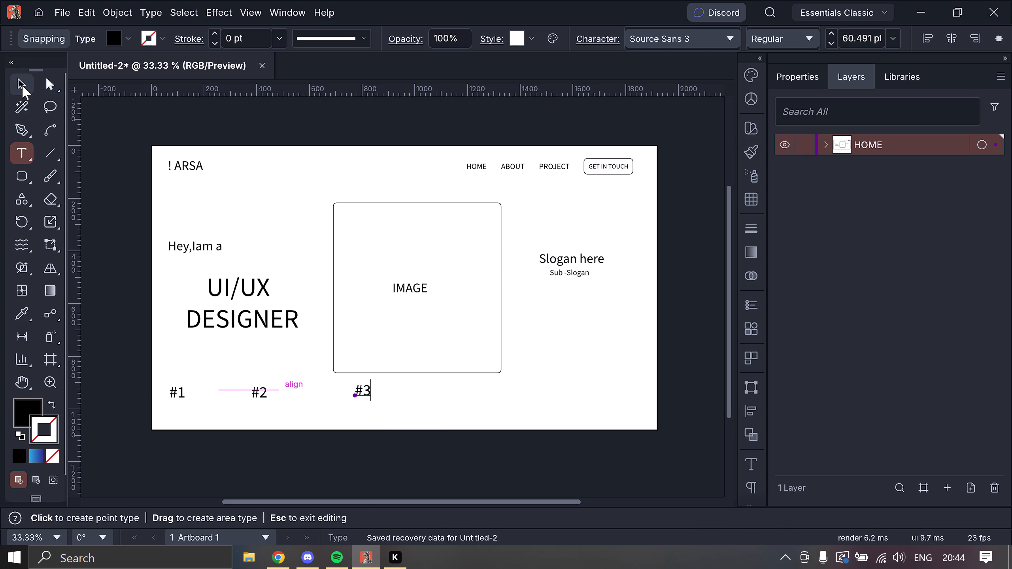
Duplicate the "#3" label and place the copy on the bottom row, below the image placeholder's lower-right part.
click(22, 85)
right_click(17, 80)
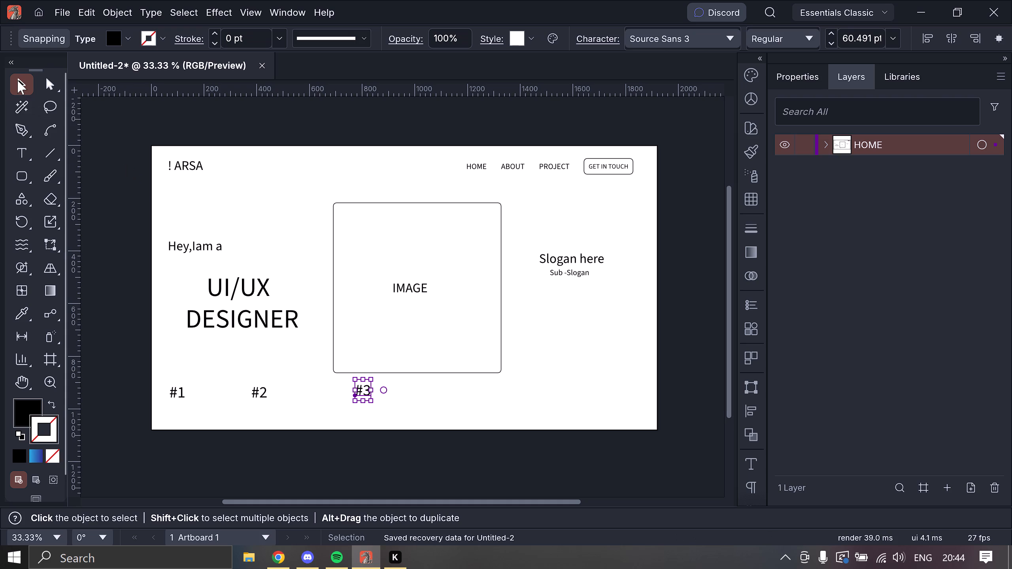
right_click(17, 80)
click(17, 80)
click(17, 80)
right_click(17, 80)
key(ctrl+c)
key(ctrl+v)
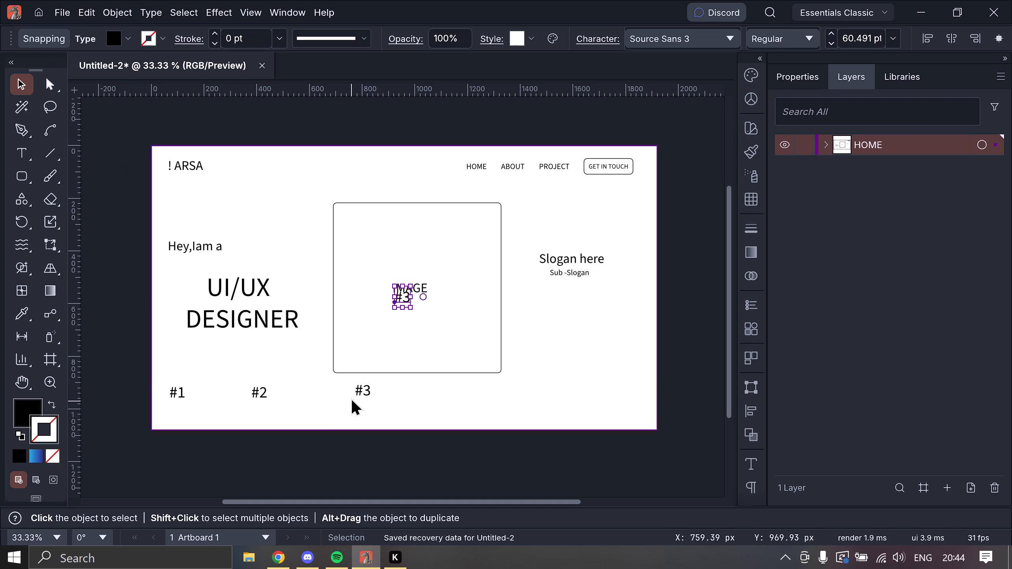
drag(405, 296, 475, 388)
Change the text of the copied label below the placeholder's lower-right part to "#4".
double_click(475, 389)
key(Right)
key(BackSpace)
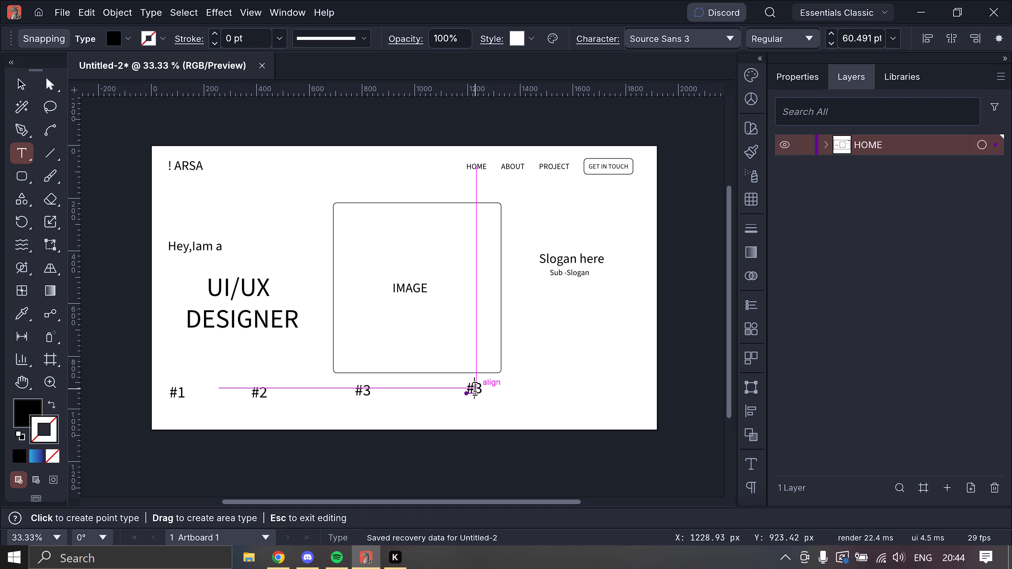
key(4)
key(Return)
key(BackSpace)
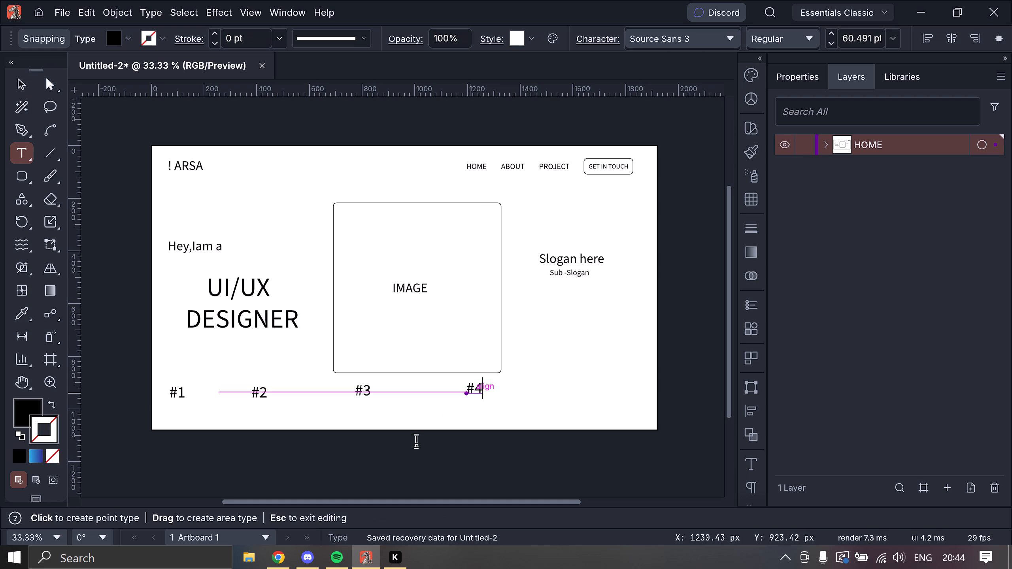
Switch to the Dribbble template in Chrome, examine its hero section's numbered bottom row, and return to the wireframe.
click(289, 567)
scroll(351, 437, up, 13)
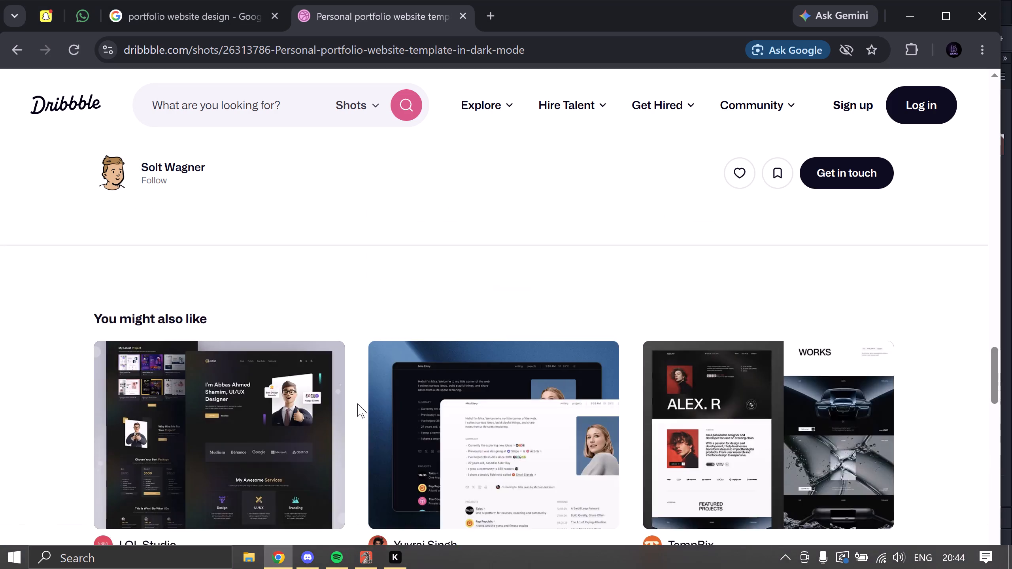
scroll(357, 403, up, 16)
scroll(358, 404, up, 9)
scroll(358, 404, down, 2)
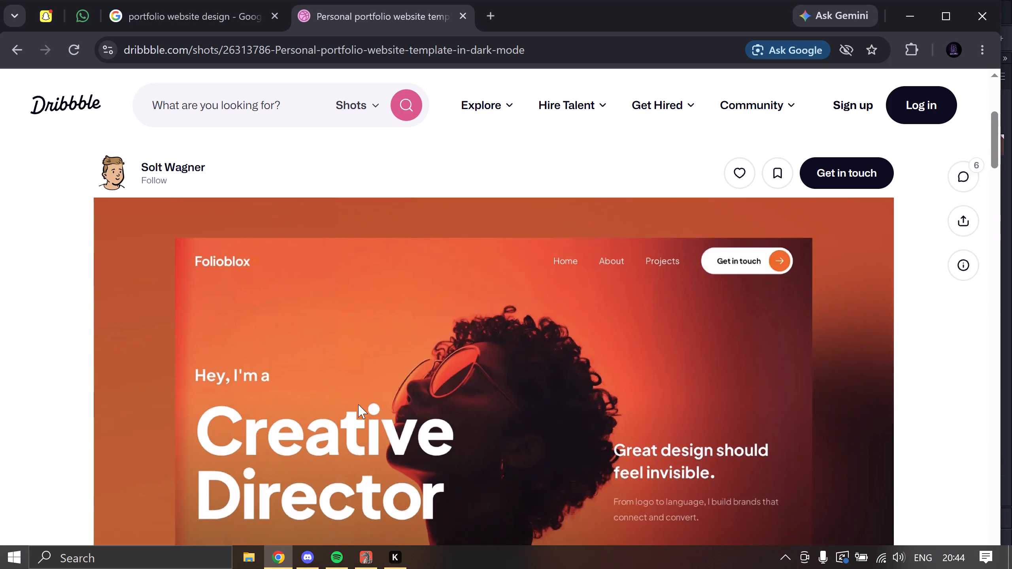
click(363, 563)
click(363, 563)
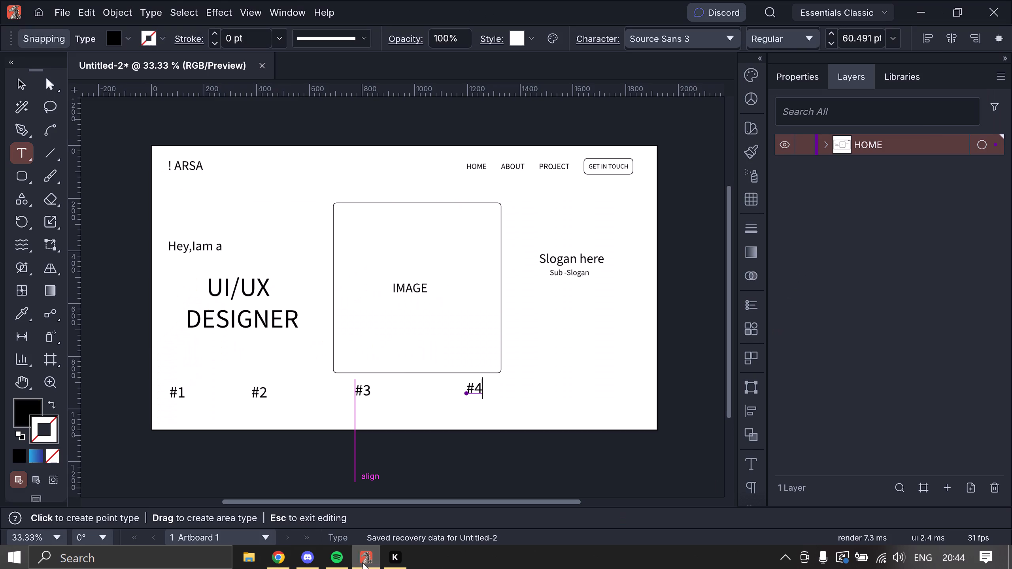
click(363, 563)
click(363, 563)
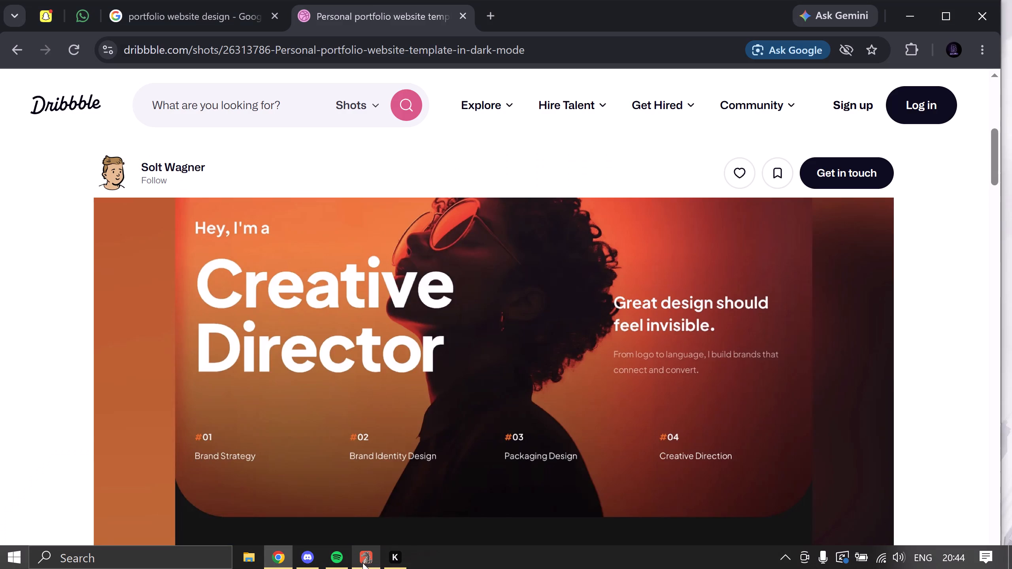
click(363, 563)
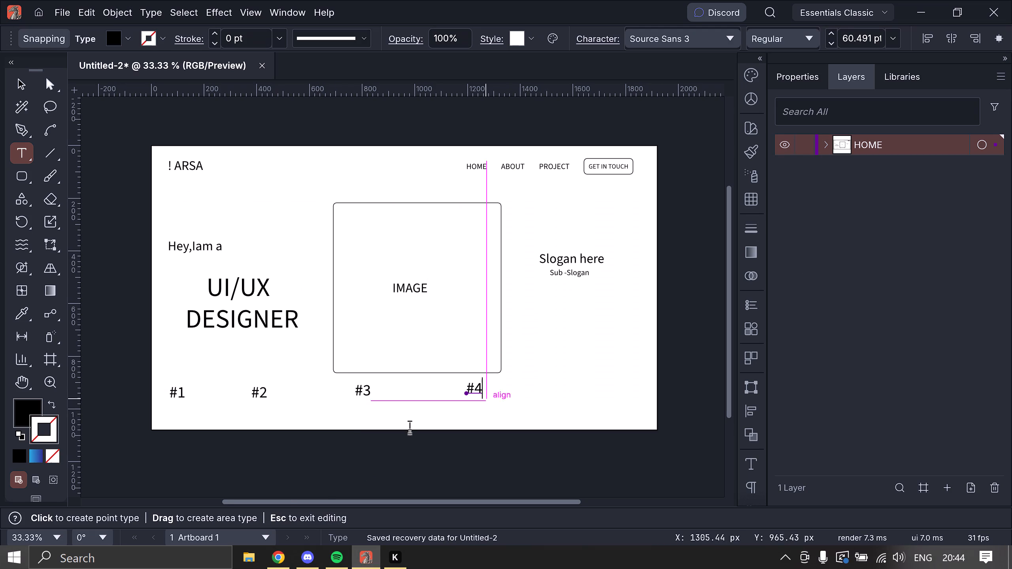
Spread the "#2", "#3" and "#4" labels across the bottom row, with "#4" near the artboard's right edge below the slogans.
click(11, 77)
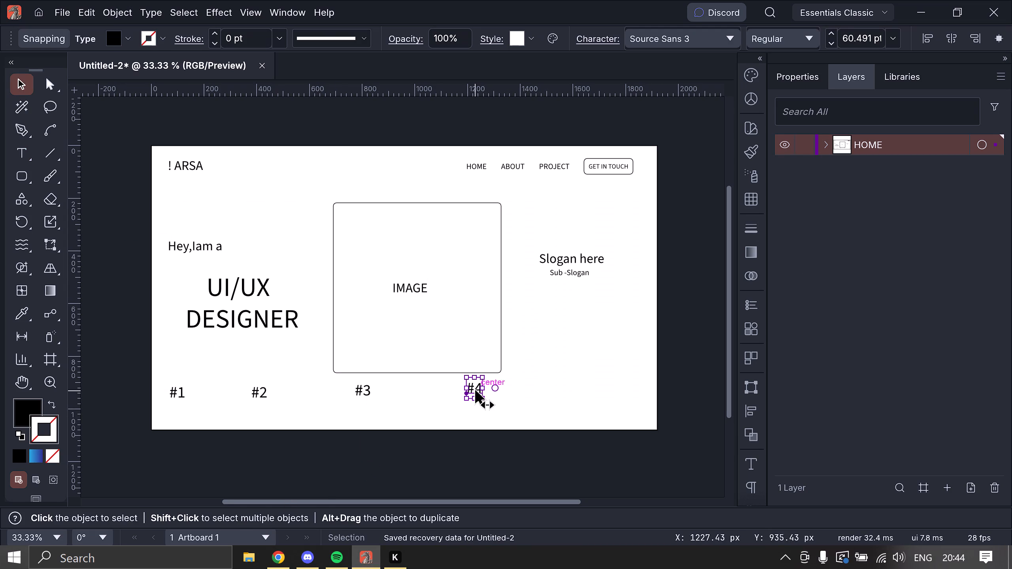
drag(476, 391, 617, 388)
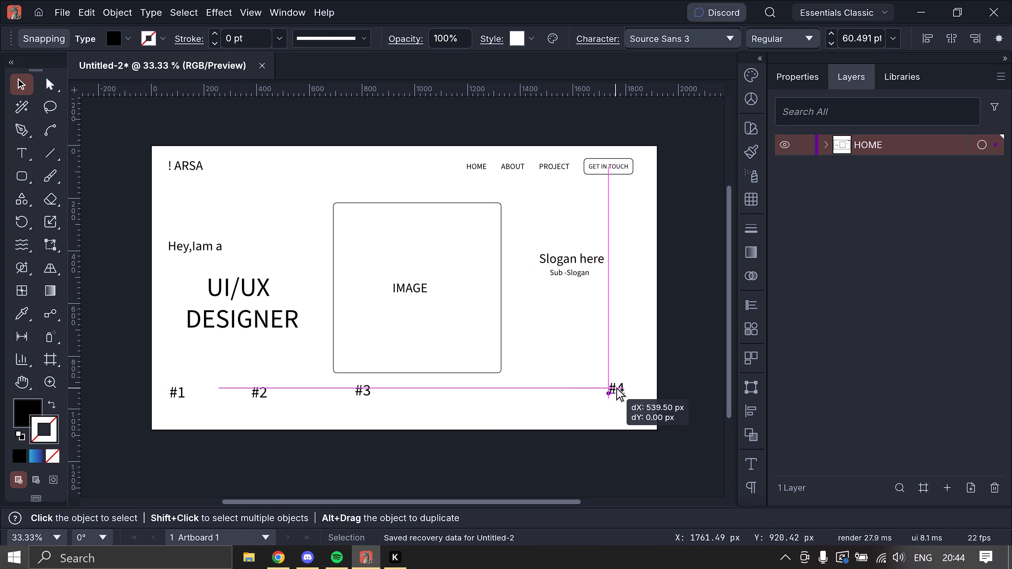
drag(617, 388, 611, 389)
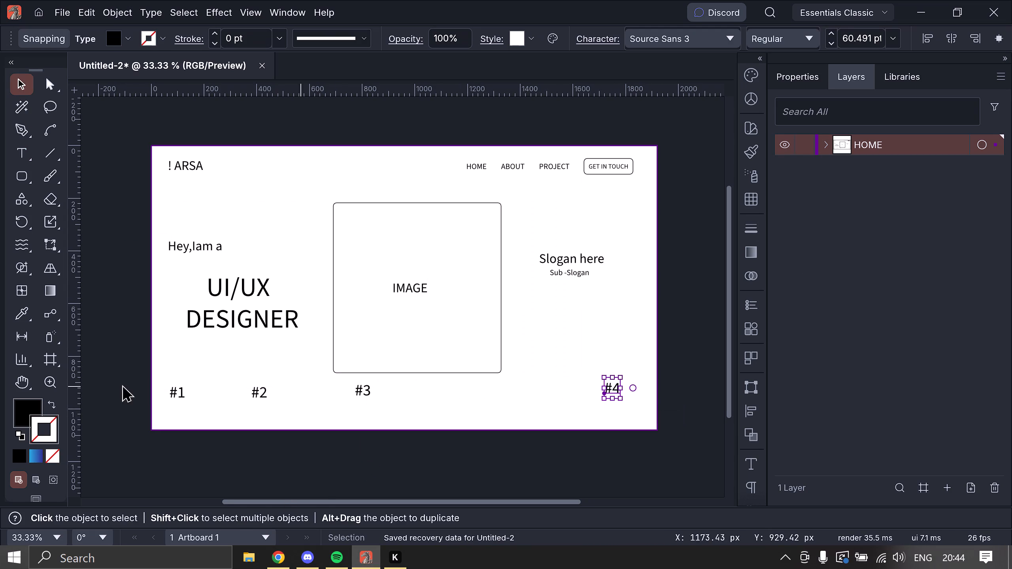
drag(367, 394, 460, 392)
click(264, 395)
drag(261, 393, 303, 392)
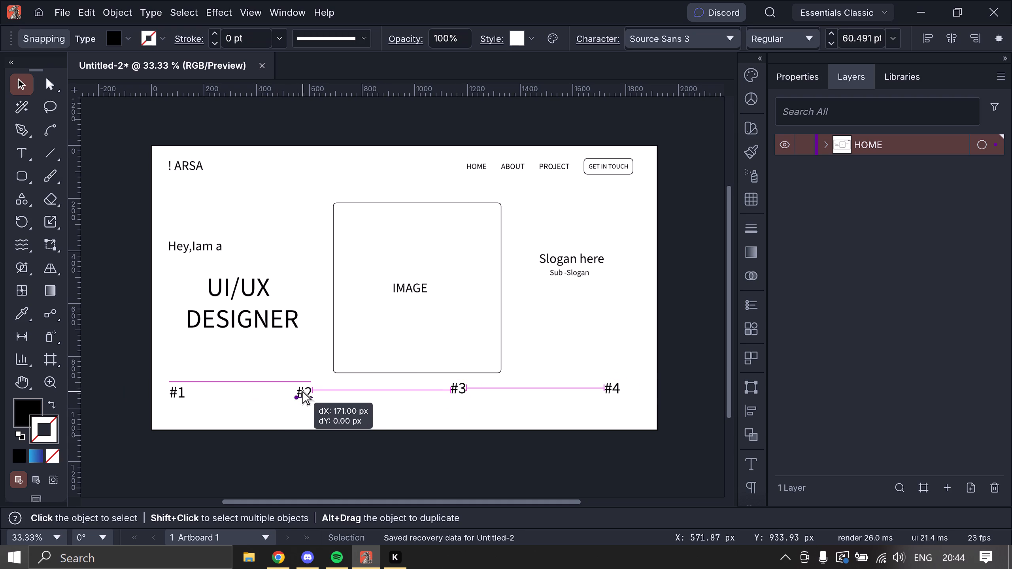
drag(303, 392, 321, 391)
Move the "#1" label under the start of the word DESIGNER and level "#3" with "#1" and "#2".
drag(183, 393, 197, 393)
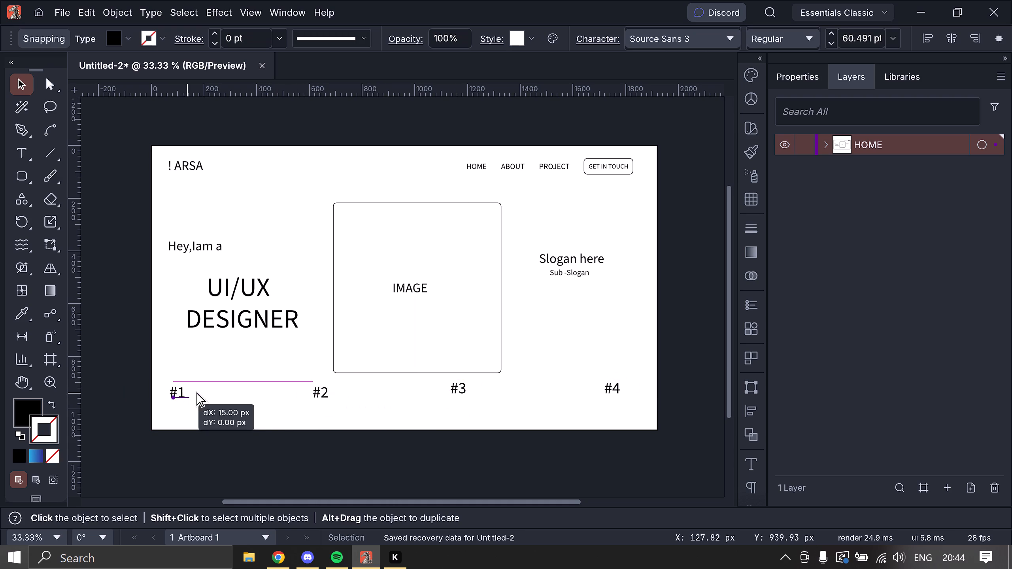
drag(197, 393, 196, 392)
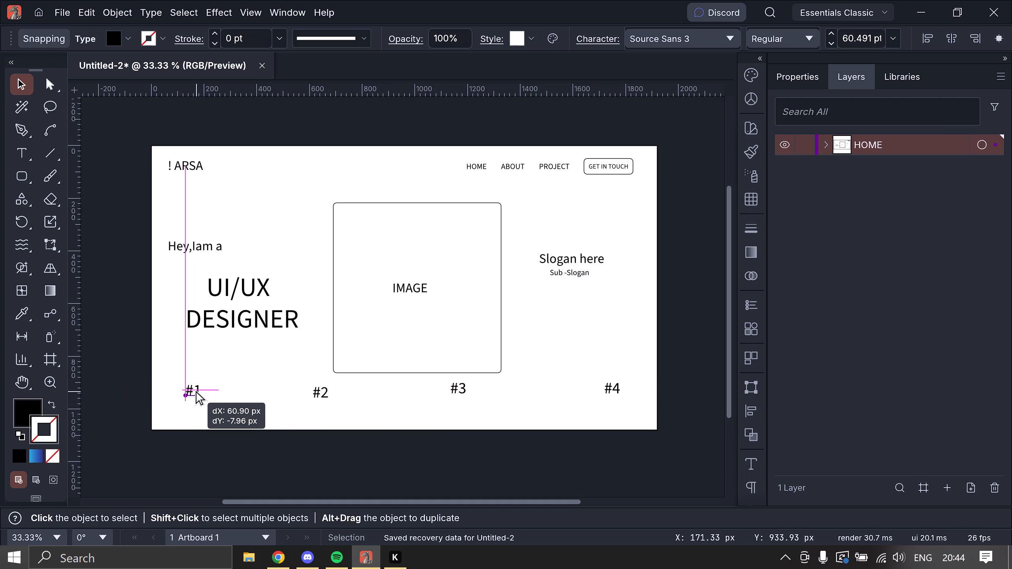
drag(196, 392, 206, 390)
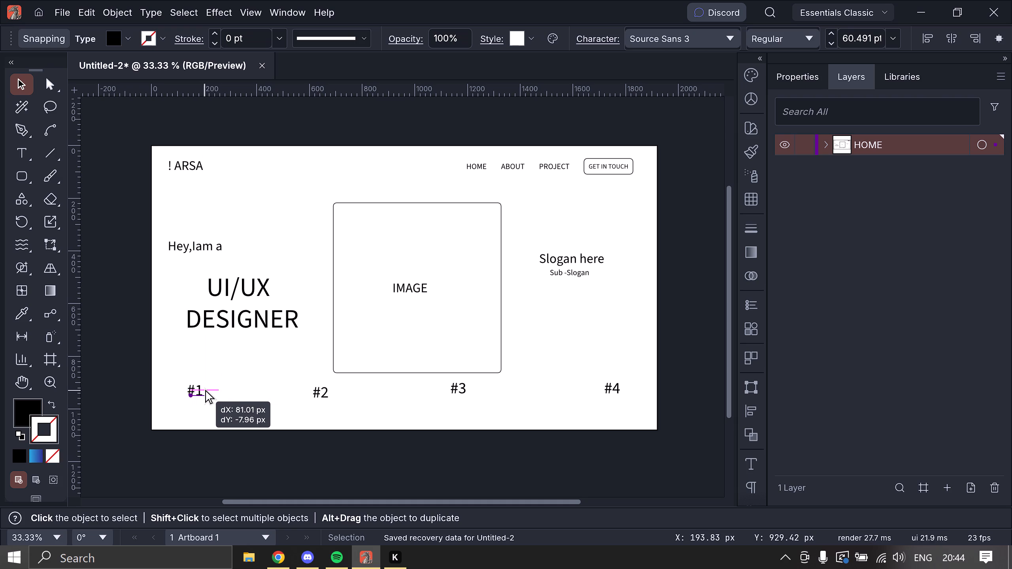
drag(206, 390, 212, 393)
click(454, 393)
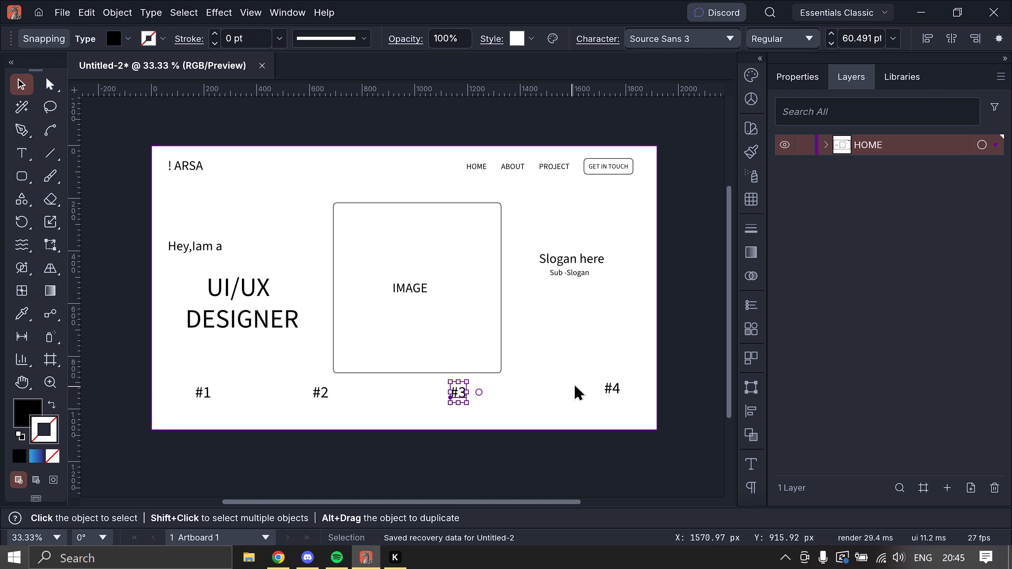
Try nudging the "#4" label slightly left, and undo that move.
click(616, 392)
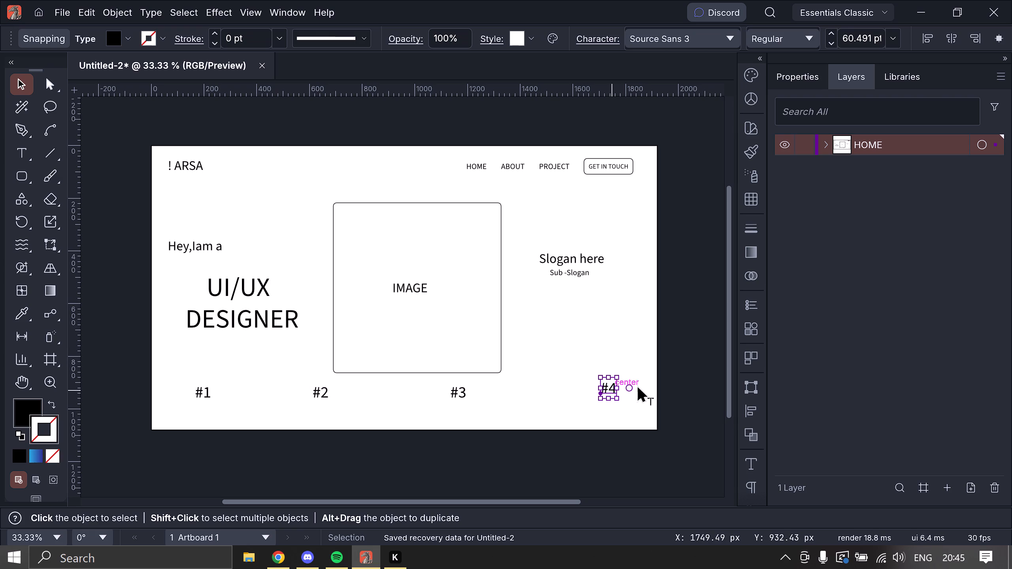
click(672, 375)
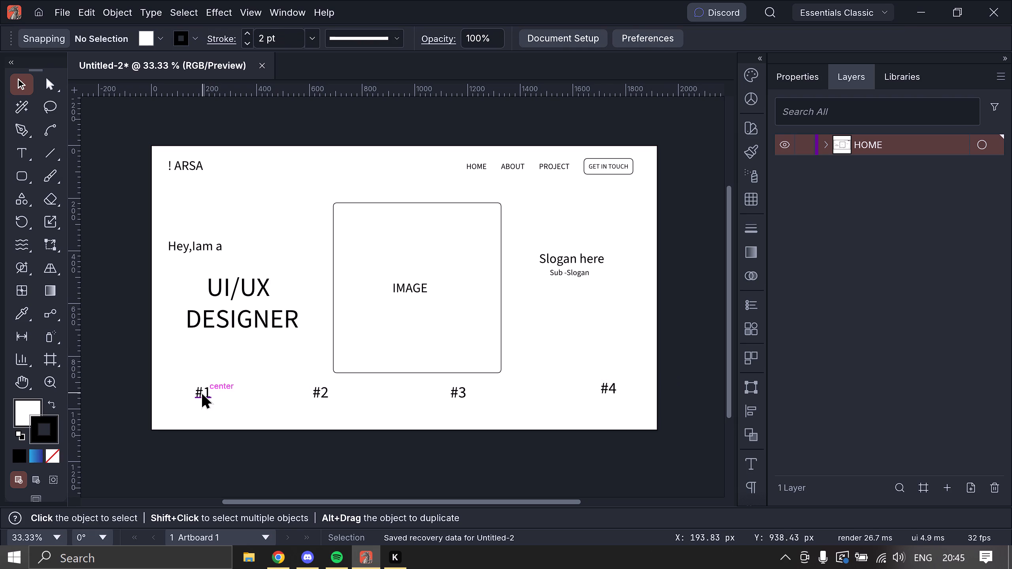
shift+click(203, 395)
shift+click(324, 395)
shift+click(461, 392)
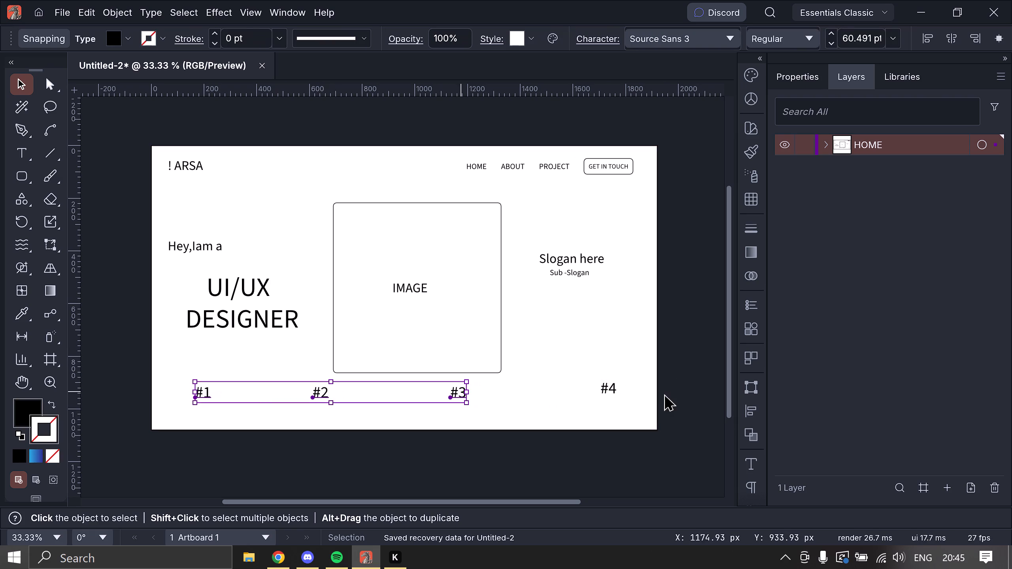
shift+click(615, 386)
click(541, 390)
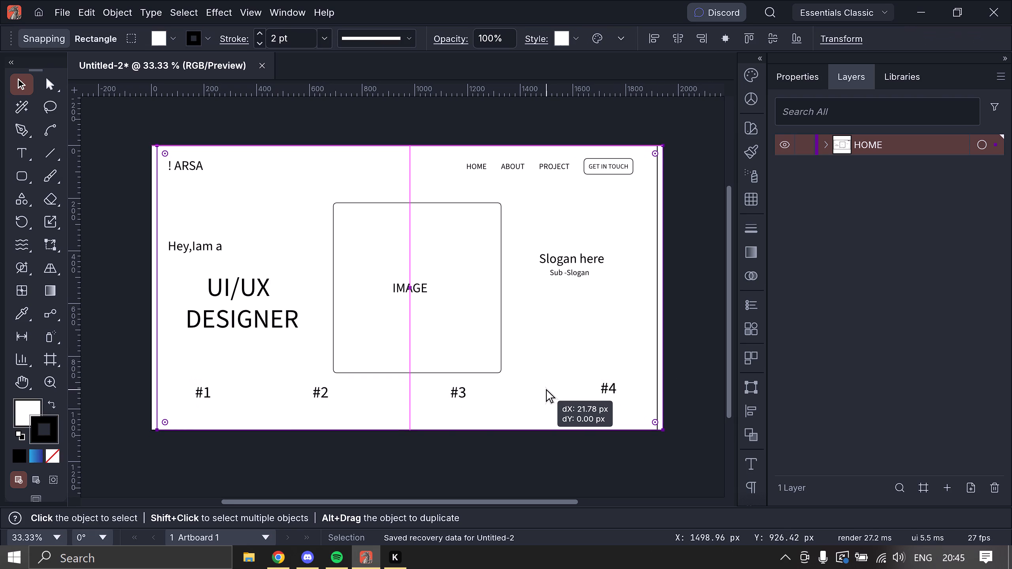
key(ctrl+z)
Group the "#1", "#2", "#3" and "#4" labels of the bottom row.
click(204, 390)
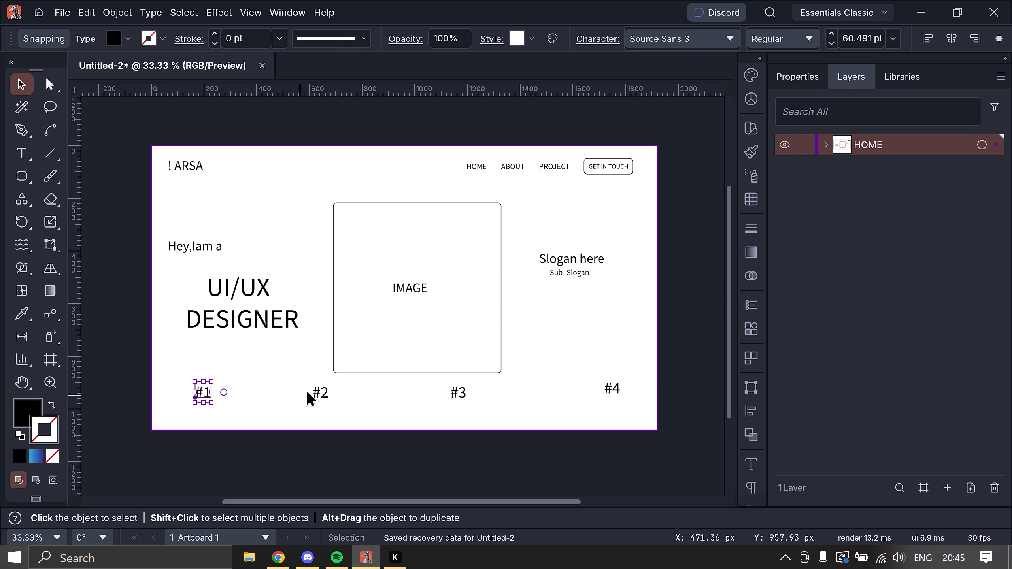
shift+click(321, 390)
shift+click(453, 393)
shift+click(610, 390)
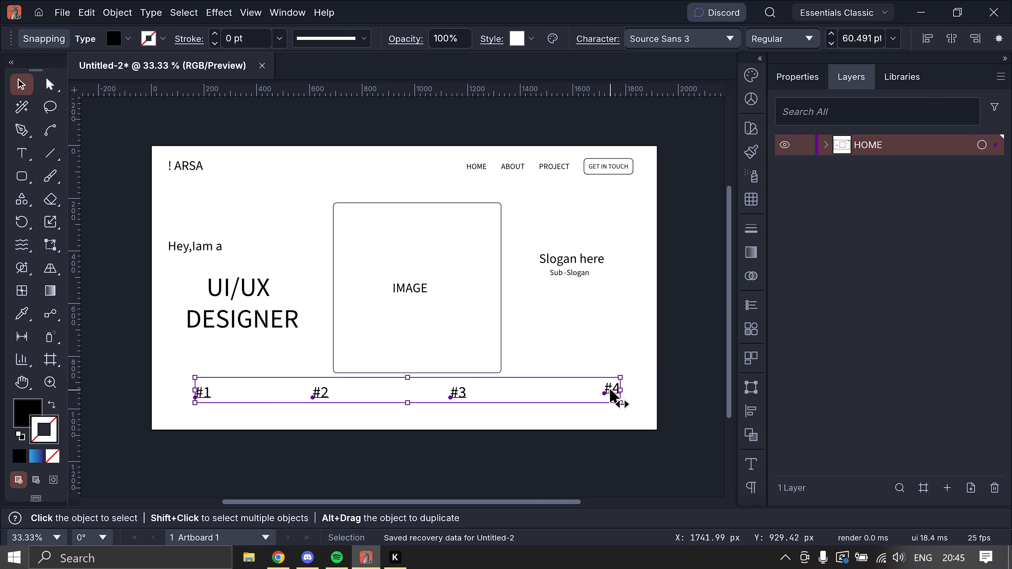
key(ctrl+g)
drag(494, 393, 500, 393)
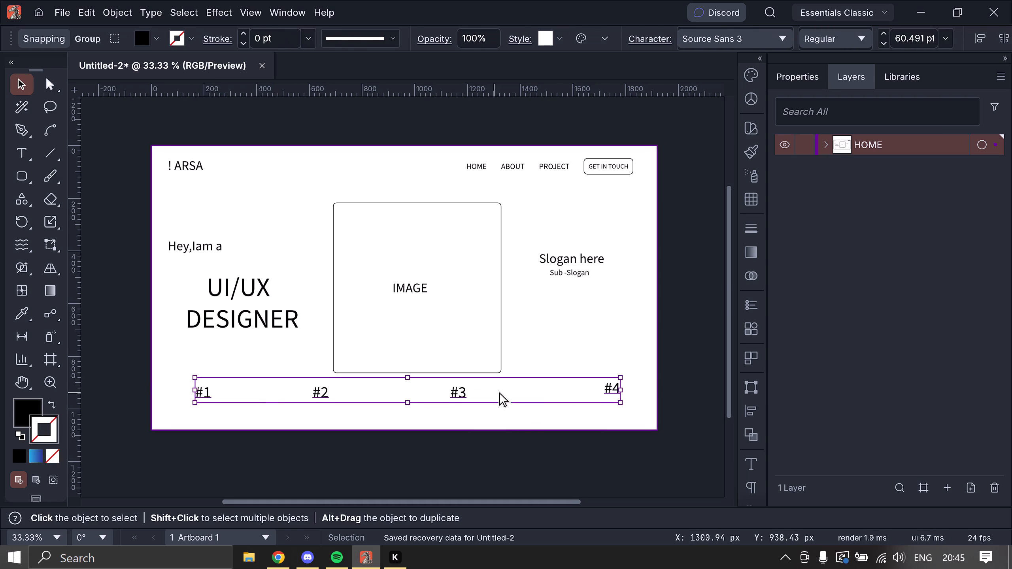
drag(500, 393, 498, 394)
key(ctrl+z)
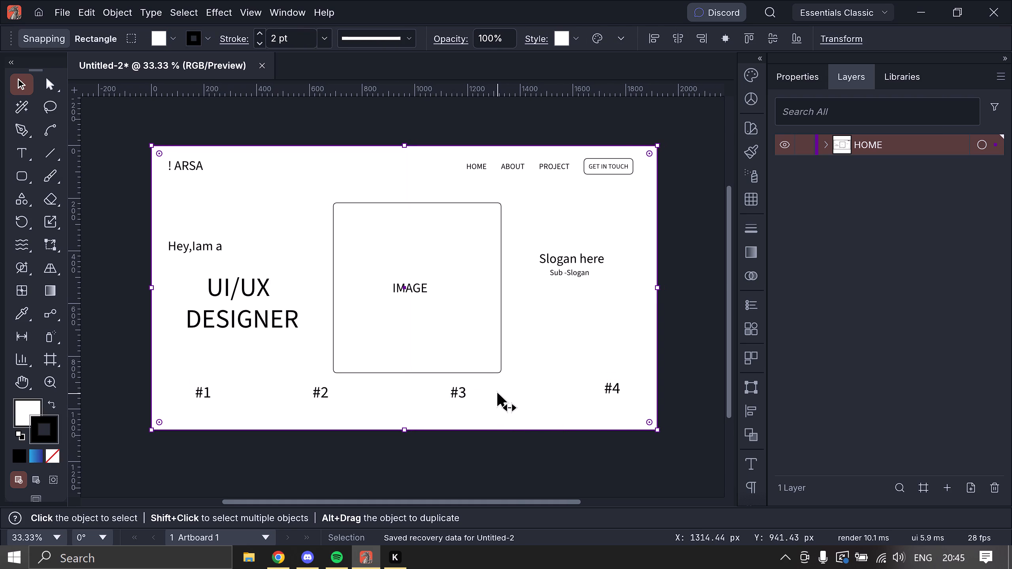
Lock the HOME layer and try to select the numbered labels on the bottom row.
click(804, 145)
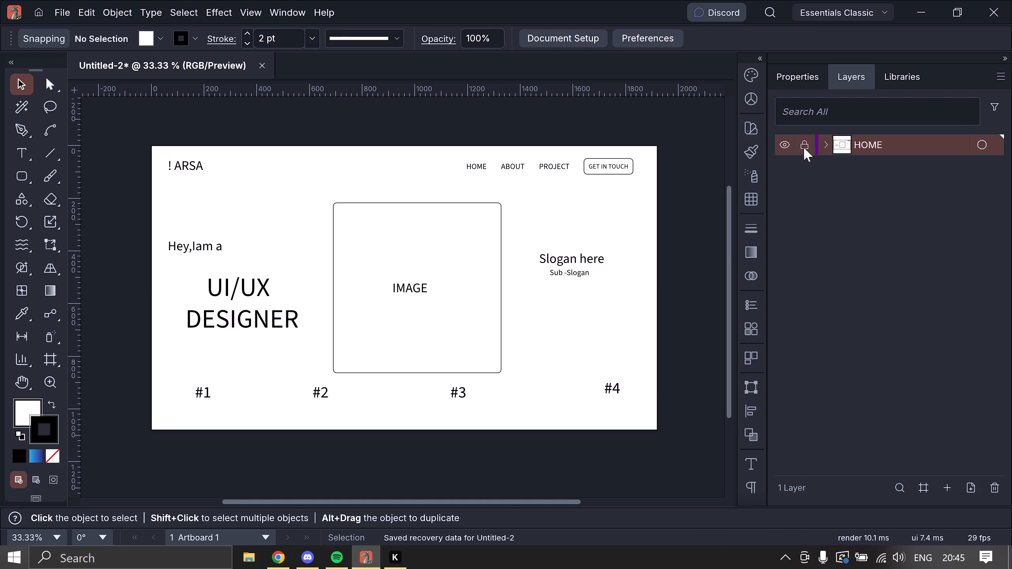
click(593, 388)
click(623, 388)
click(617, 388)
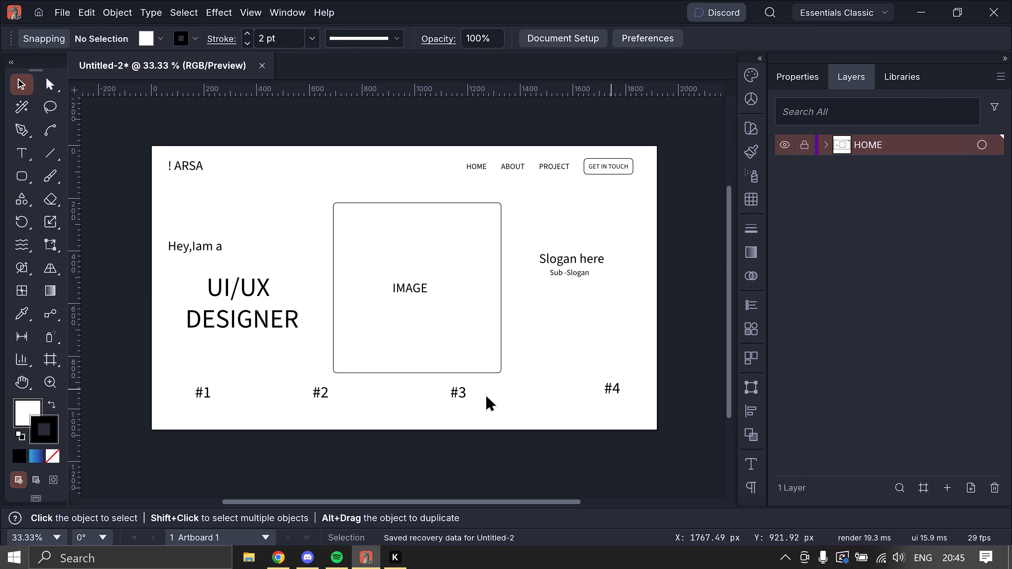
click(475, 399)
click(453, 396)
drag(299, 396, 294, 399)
Expand the HOME layer's contents and highlight its <Group> entry.
click(826, 142)
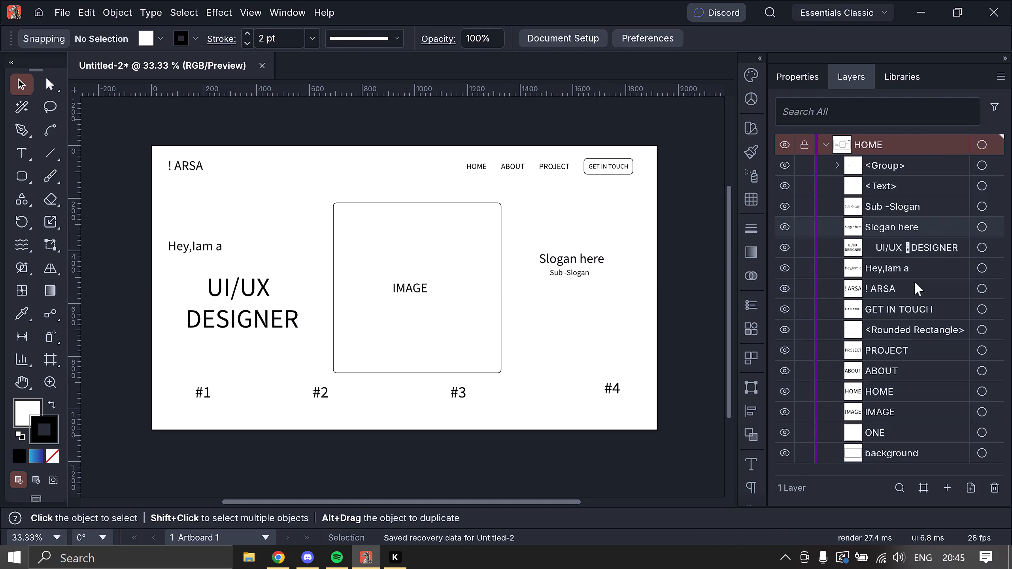
click(890, 165)
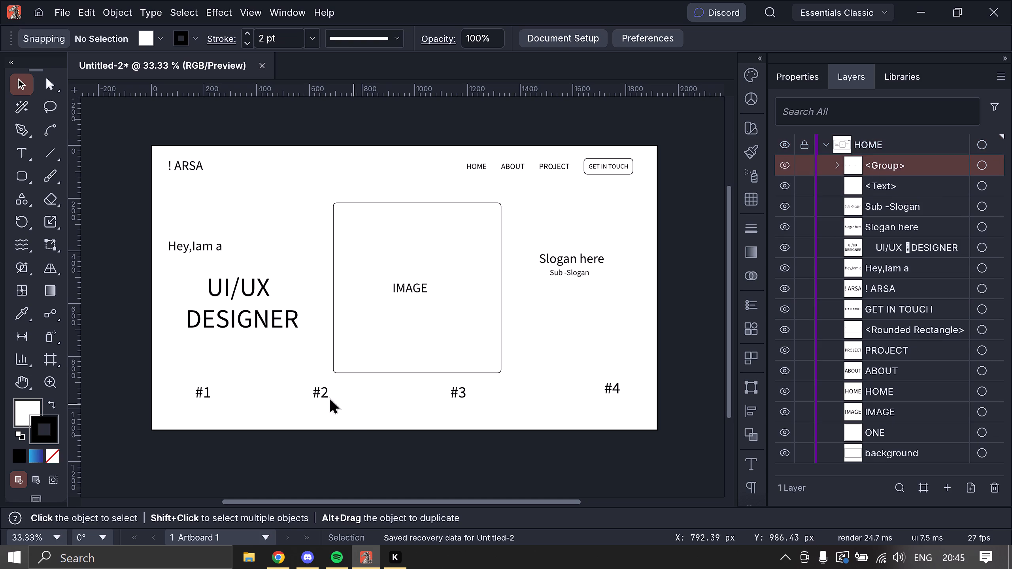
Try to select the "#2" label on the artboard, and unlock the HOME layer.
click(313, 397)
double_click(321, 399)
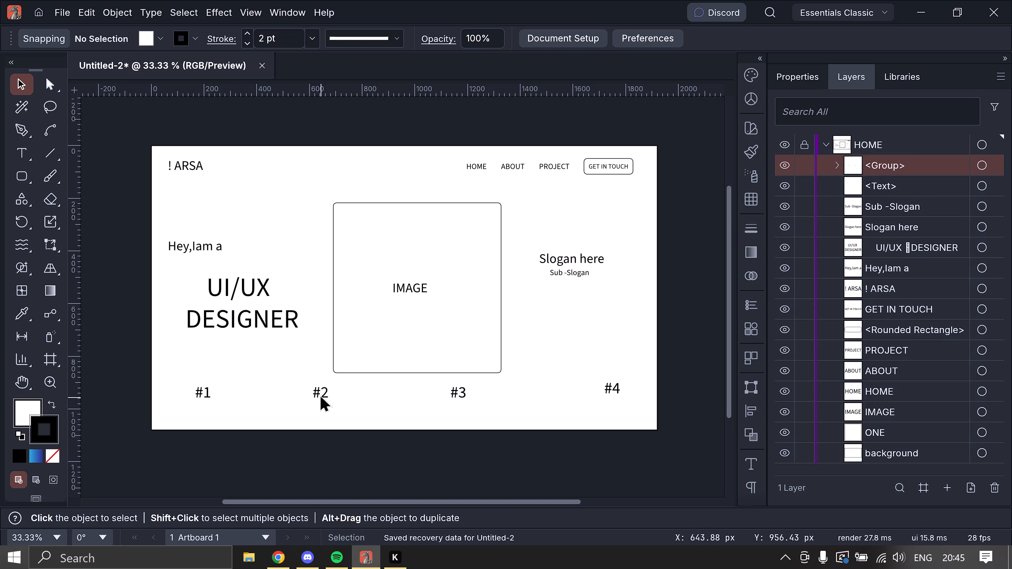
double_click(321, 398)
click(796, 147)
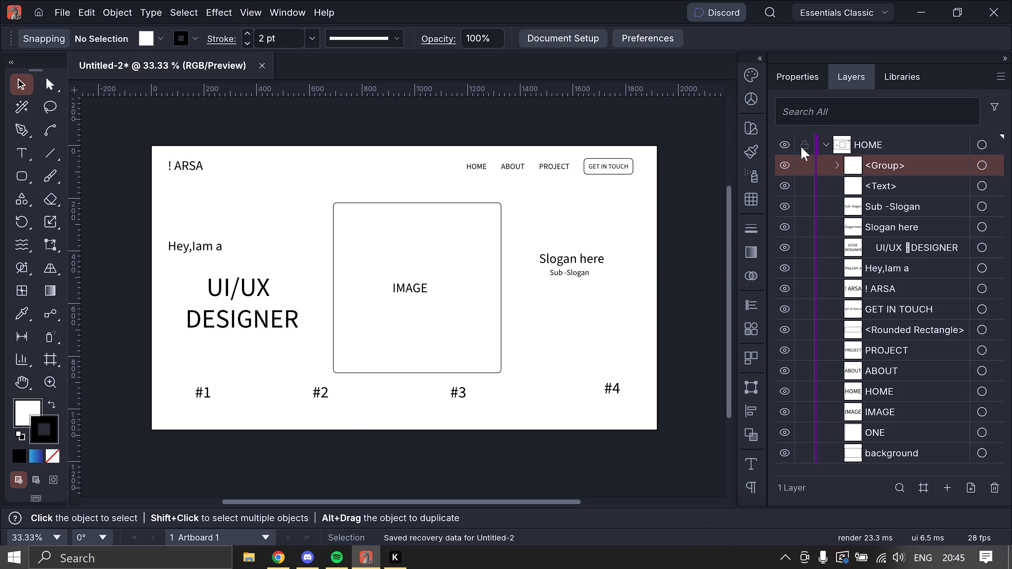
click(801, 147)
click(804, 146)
Check that the numbered bottom-row labels select as one group, and clear the selection.
click(454, 393)
click(463, 396)
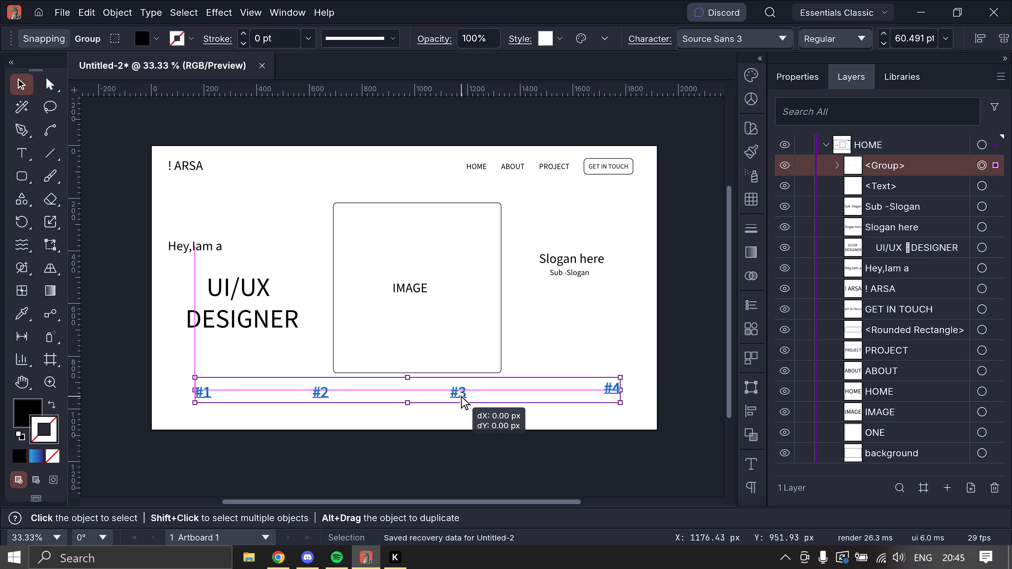
click(695, 312)
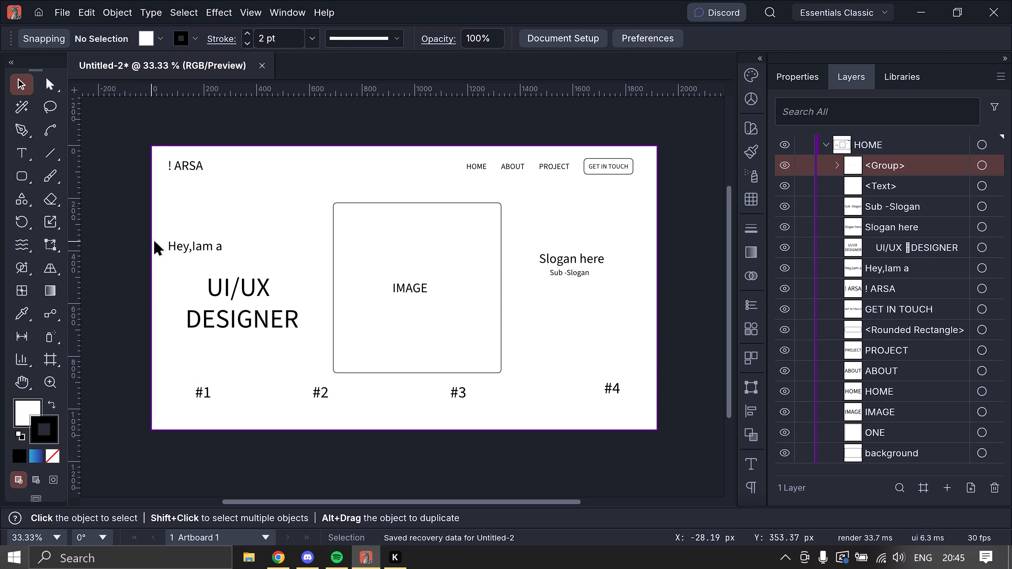
Duplicate the HOME navigation label on the artboard.
click(481, 166)
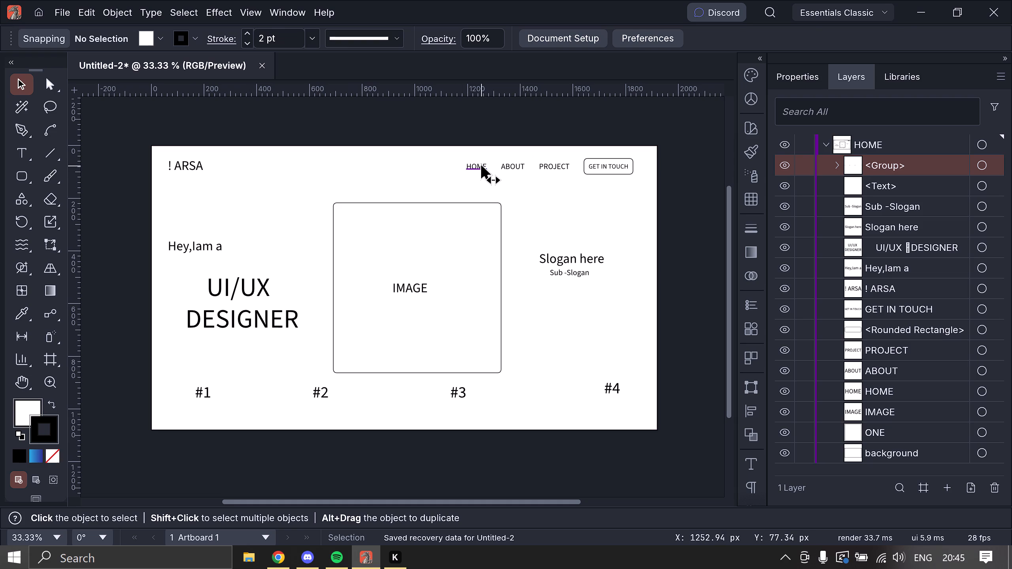
key(ctrl+c)
key(ctrl+v)
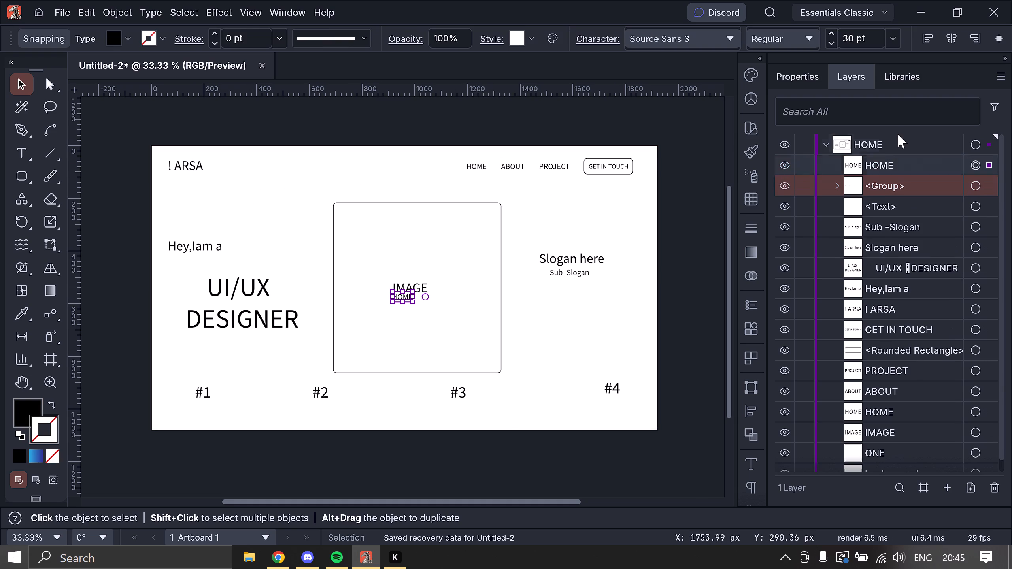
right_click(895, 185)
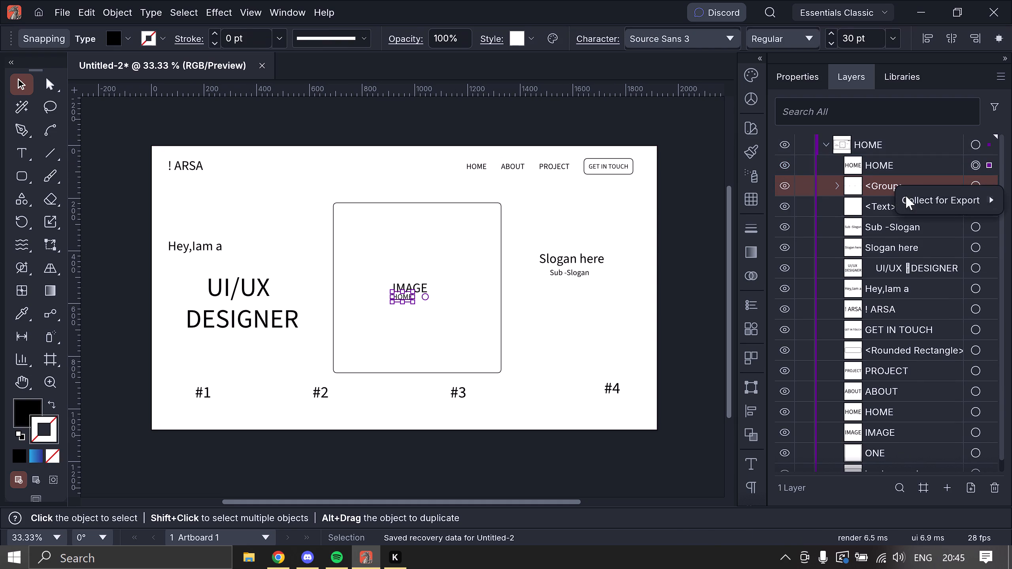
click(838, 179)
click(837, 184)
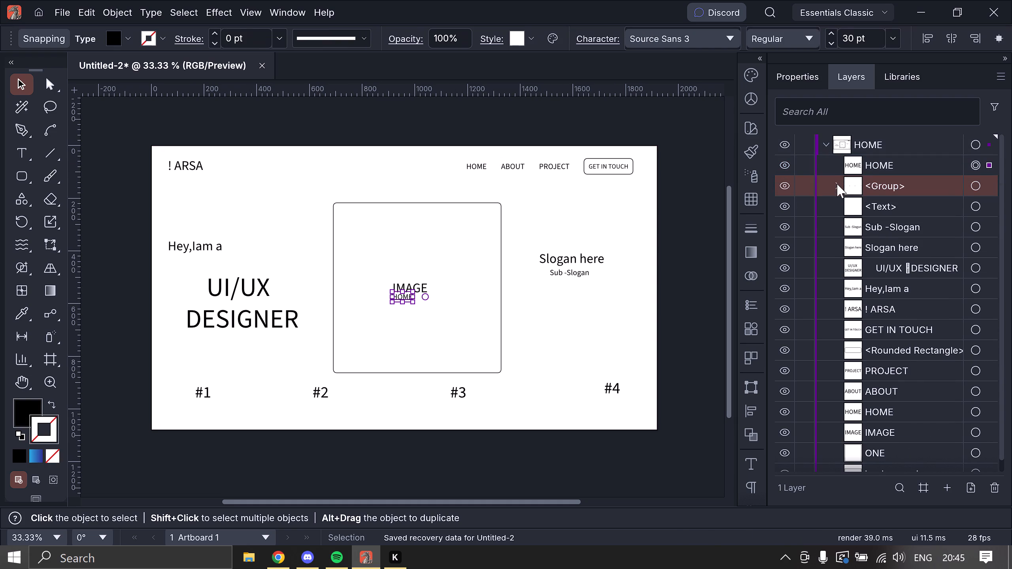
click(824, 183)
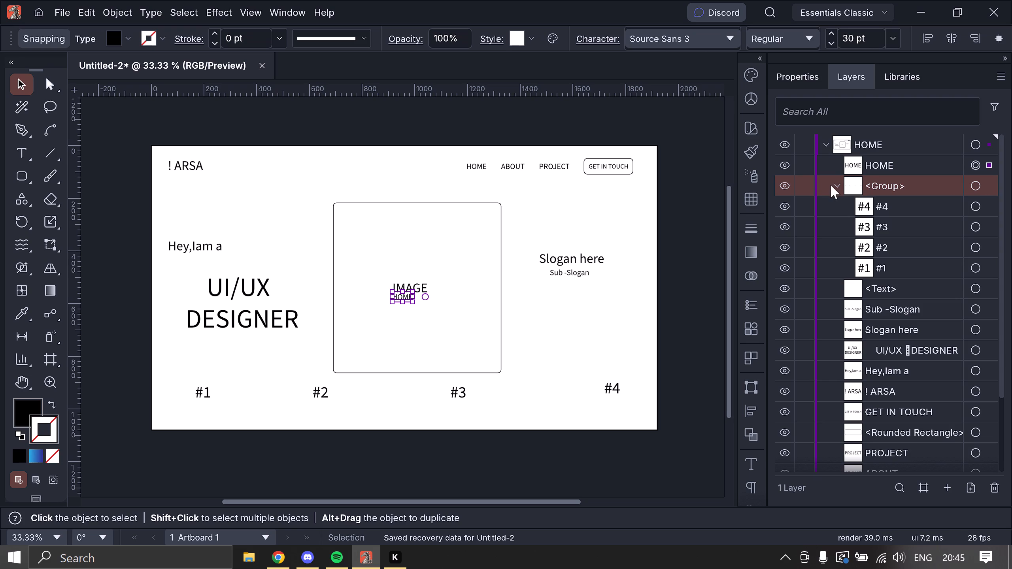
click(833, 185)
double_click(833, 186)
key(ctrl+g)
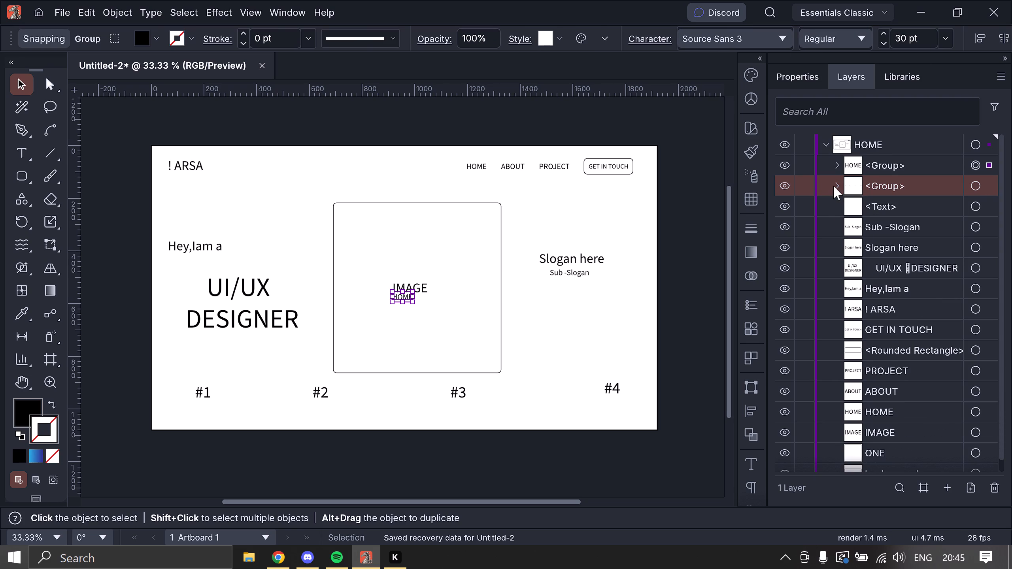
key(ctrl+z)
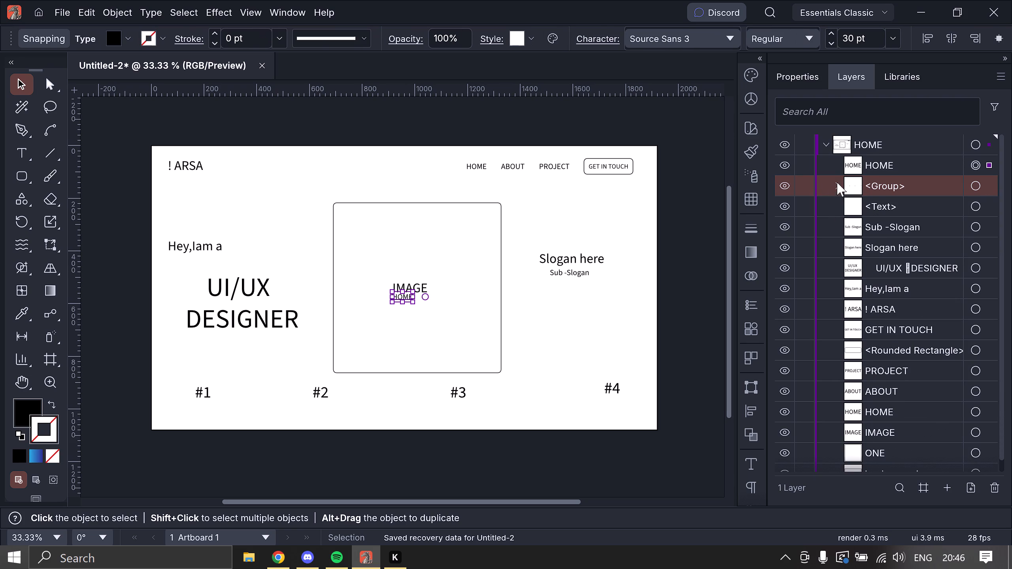
Rename the <Group> entry holding the numbered labels as "<BAEI NFO>".
double_click(874, 187)
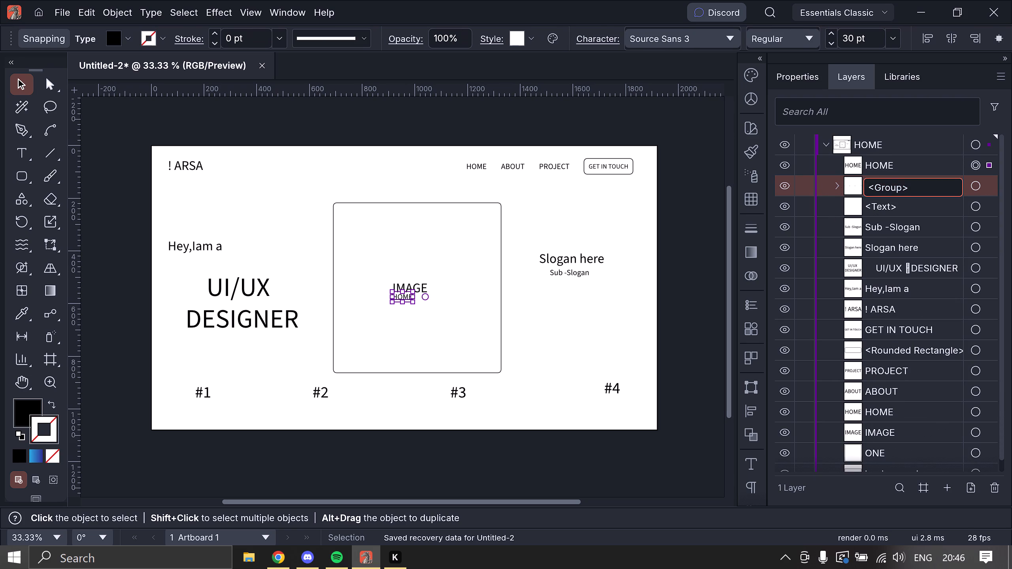
click(840, 187)
click(840, 181)
double_click(889, 185)
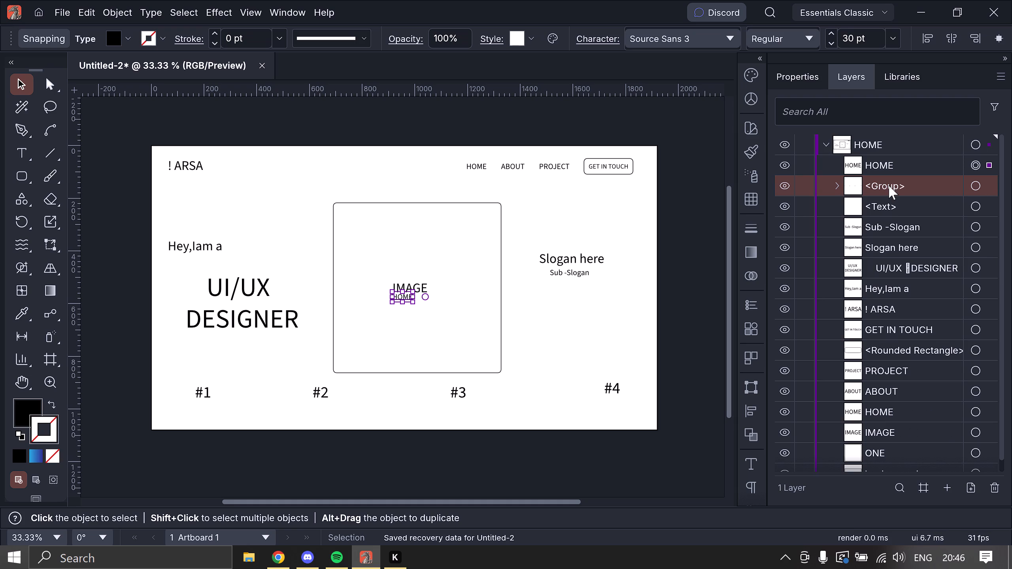
double_click(889, 185)
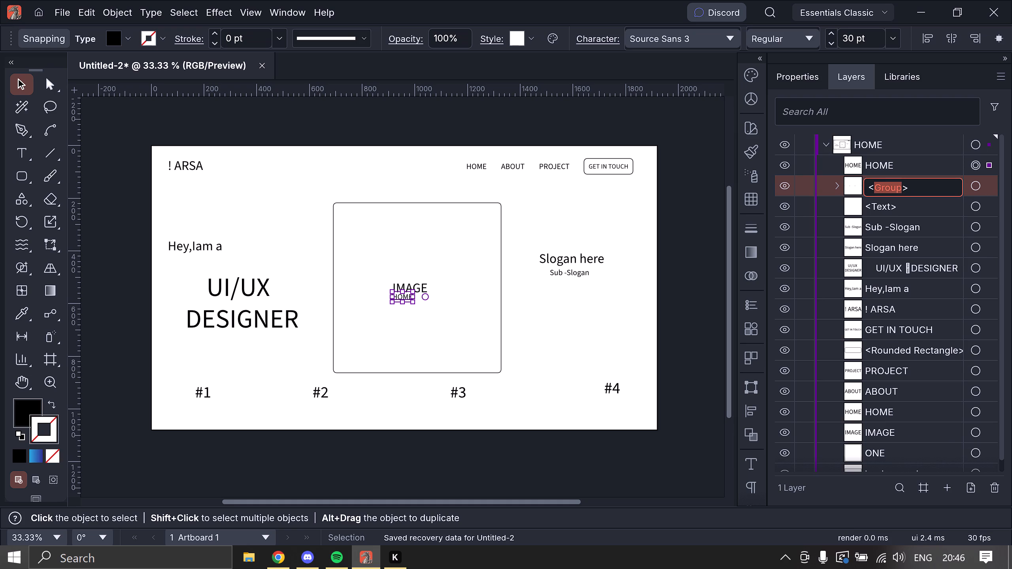
key(BackSpace)
text(BAEI NFO)
key(BackSpace)
key(o)
key(Return)
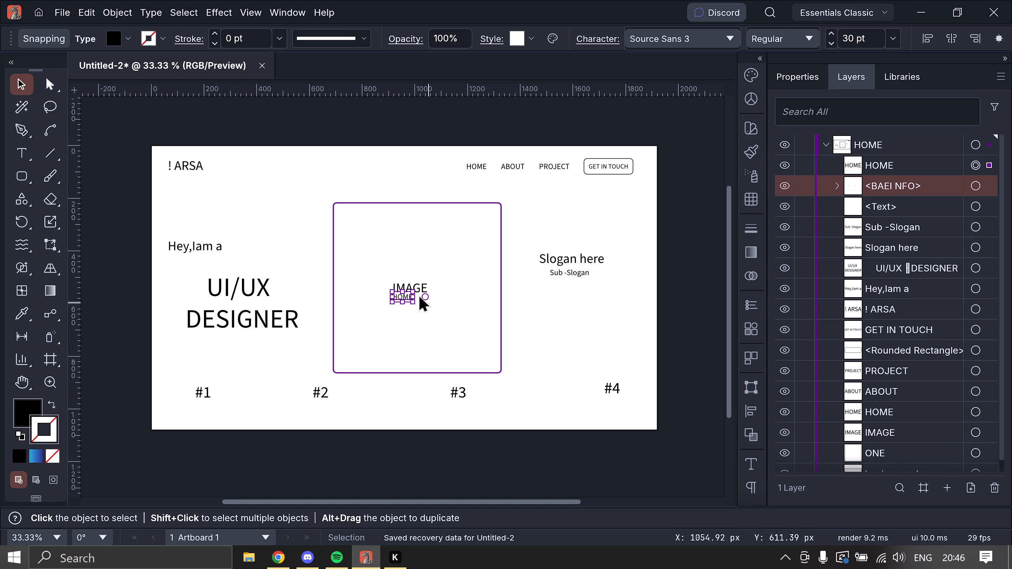
Move the duplicated HOME label beneath "#1", change its text to "Research", and centre it under the number.
drag(407, 296, 258, 423)
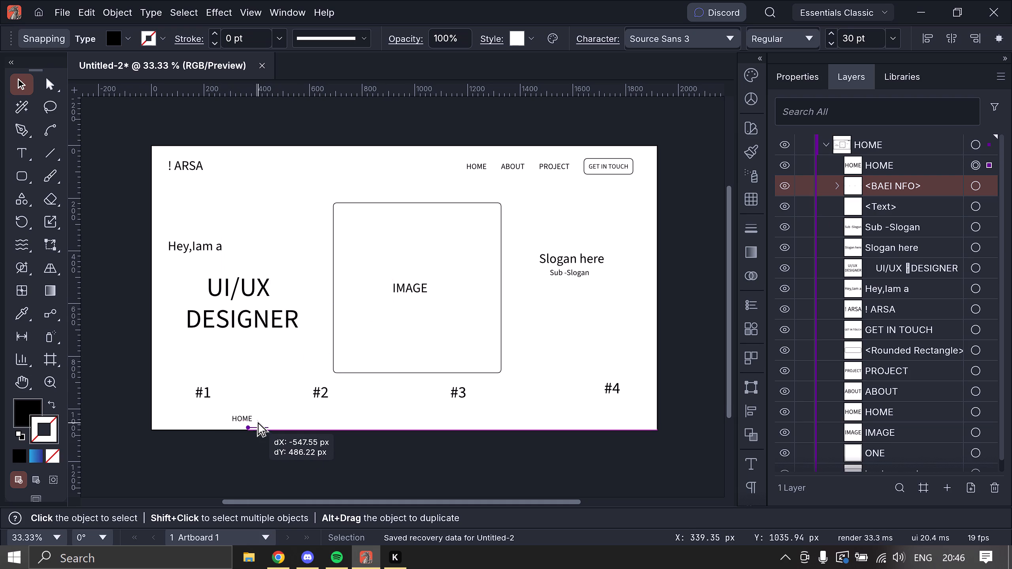
drag(258, 423, 204, 409)
double_click(204, 409)
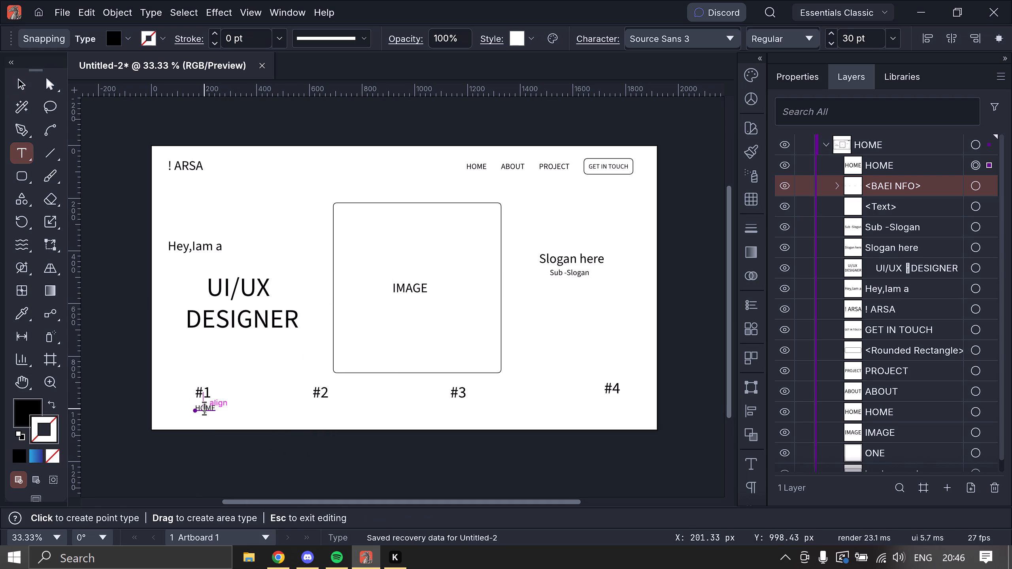
double_click(204, 409)
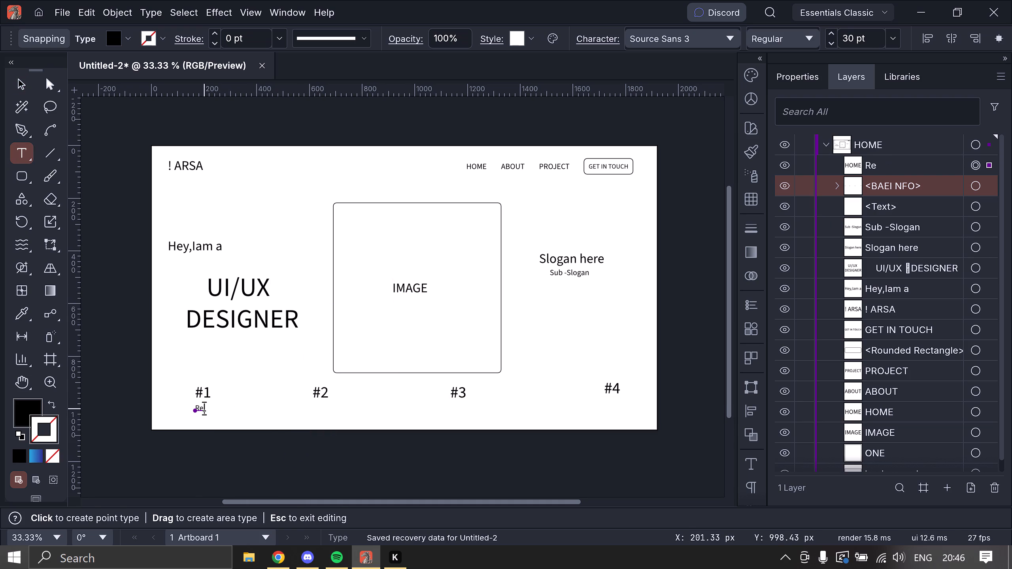
text(seacr)
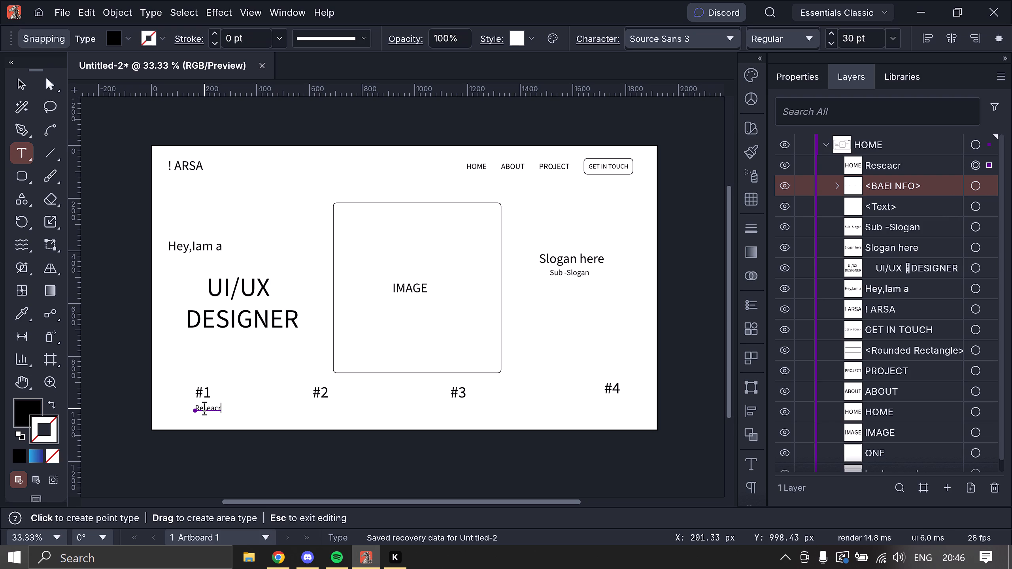
key(BackSpace)
key(BackSpace)
text(rch)
key(Return)
key(BackSpace)
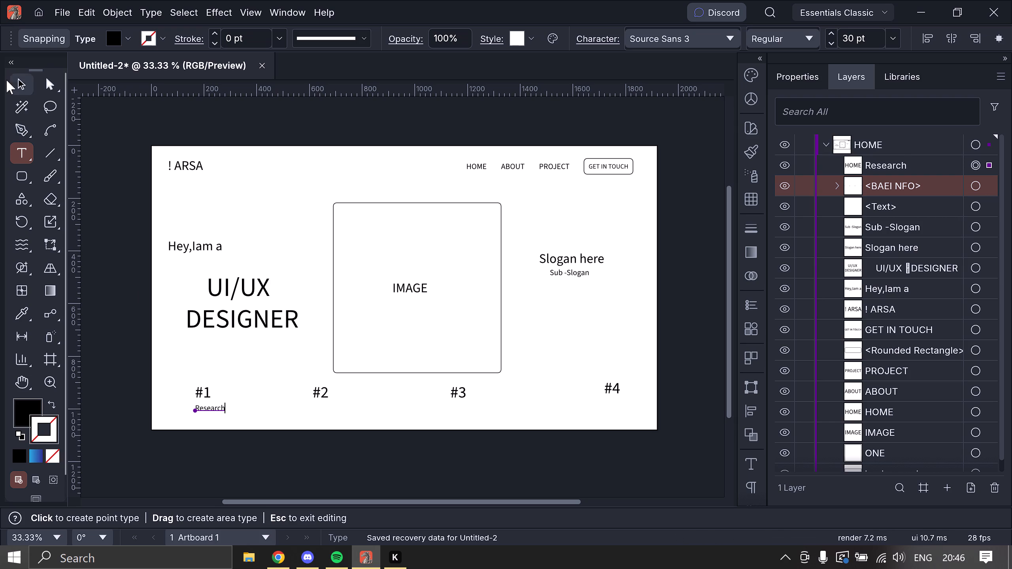
click(6, 80)
drag(215, 411, 208, 410)
Duplicate the "Research" label, place the copy beneath "#2", and change its text to "Survey".
key(ctrl+c)
key(ctrl+v)
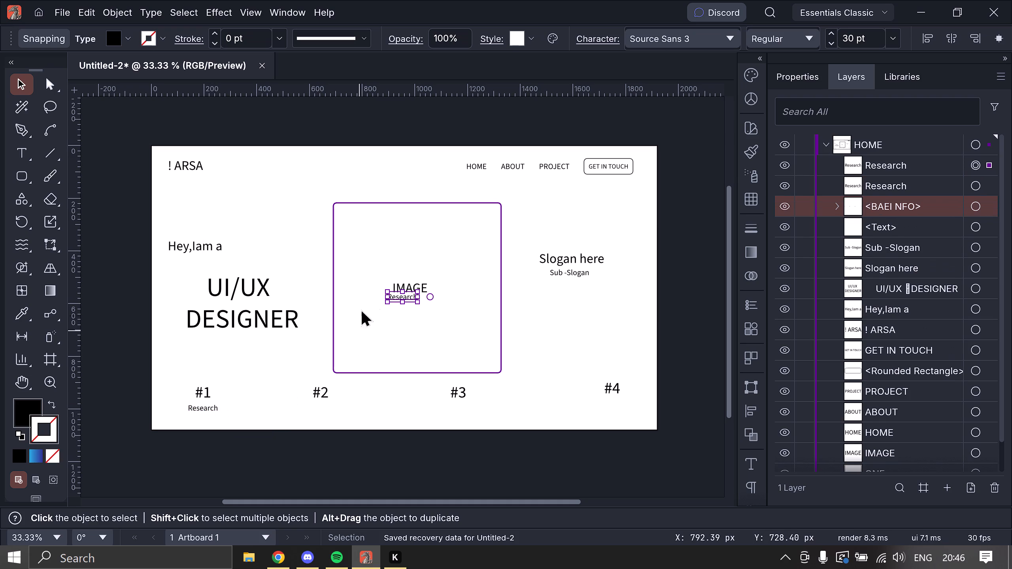
drag(402, 297, 326, 406)
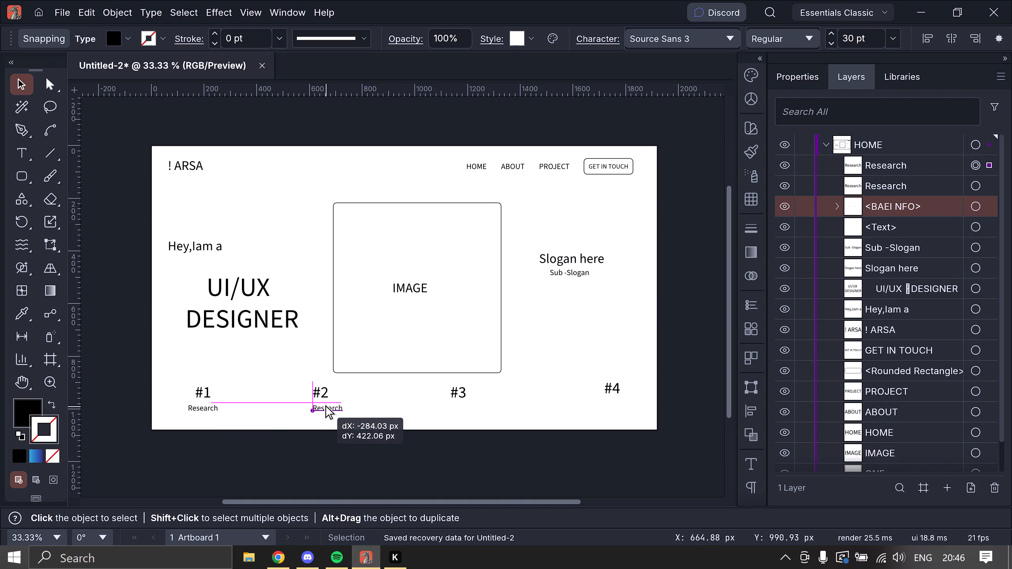
drag(326, 406, 321, 406)
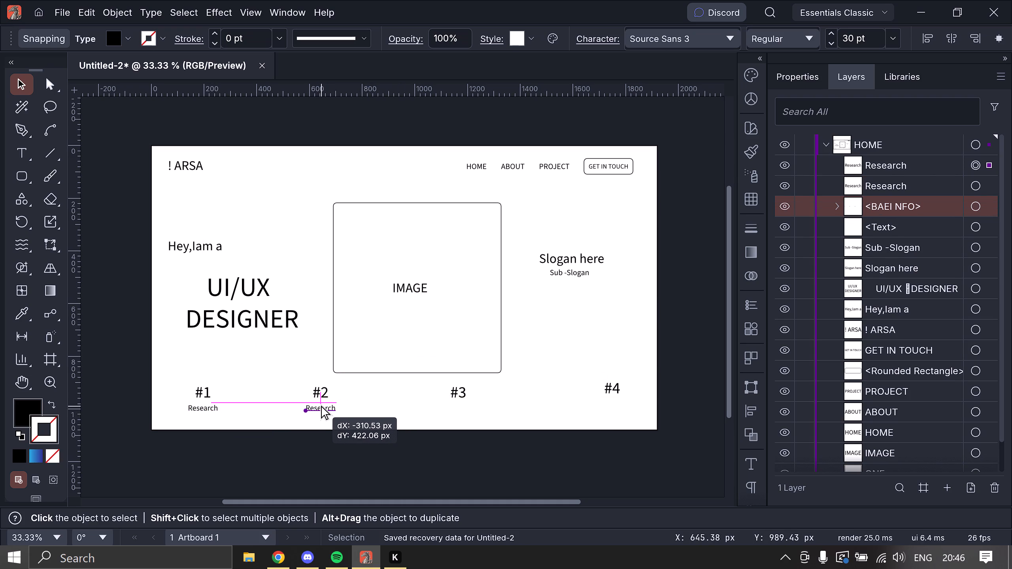
drag(321, 406, 321, 405)
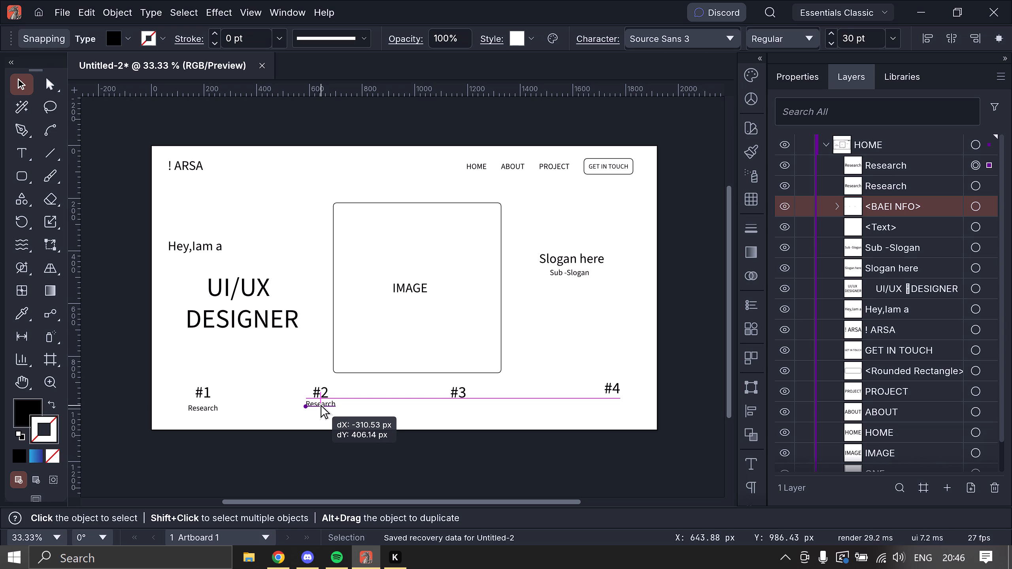
drag(321, 405, 320, 407)
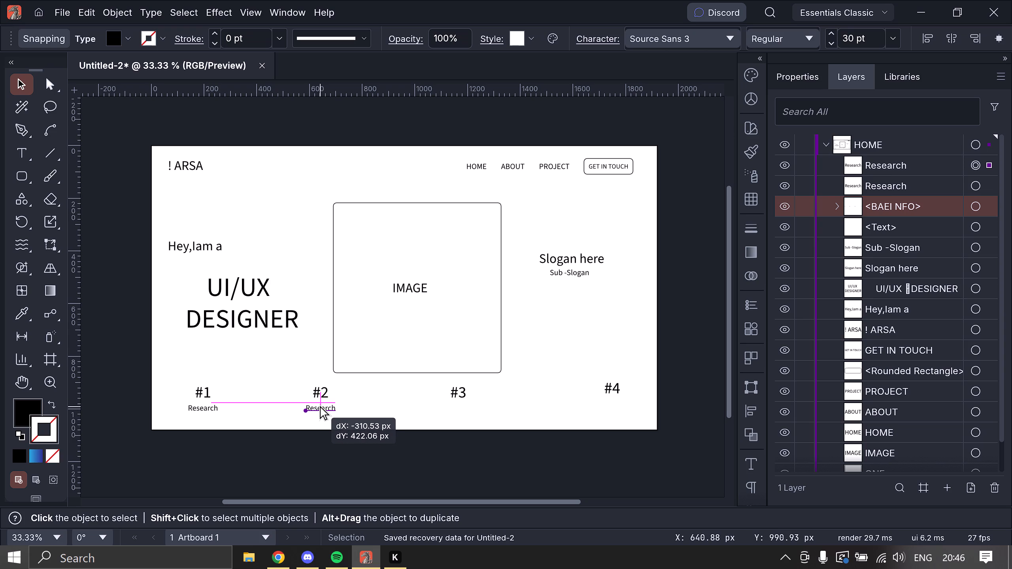
drag(320, 407, 320, 405)
triple_click(321, 405)
double_click(321, 405)
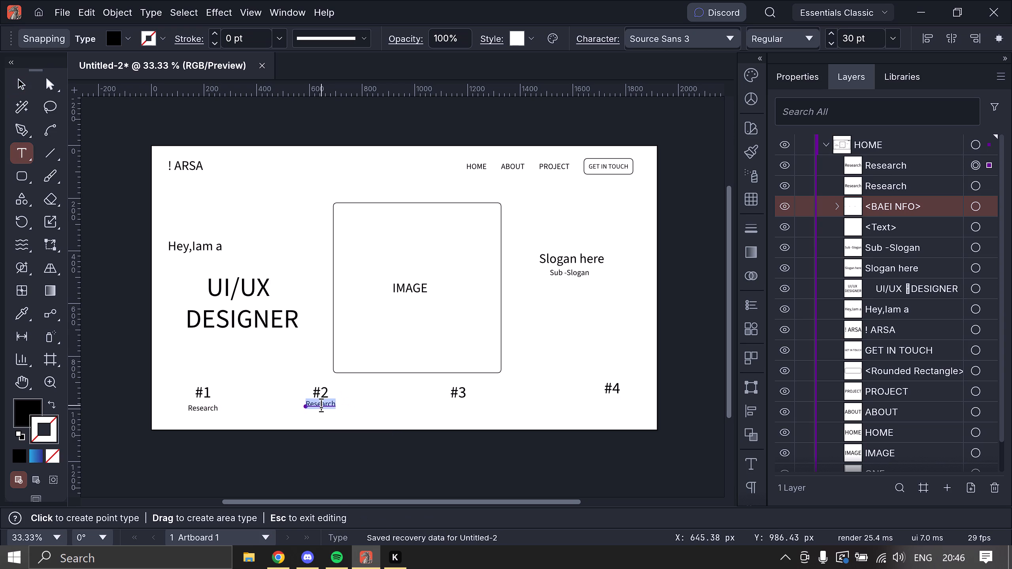
key(BackSpace)
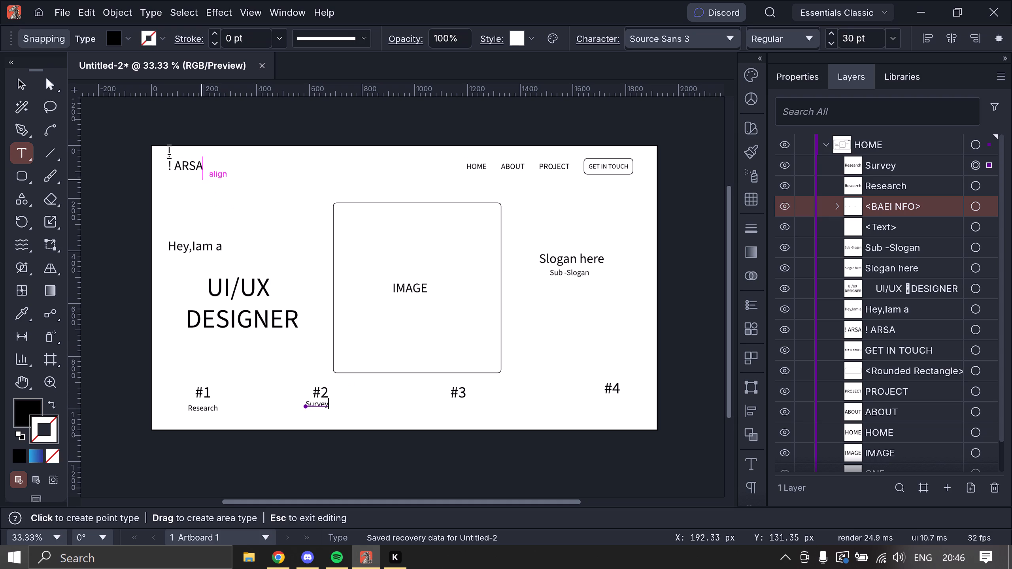
click(146, 137)
click(13, 81)
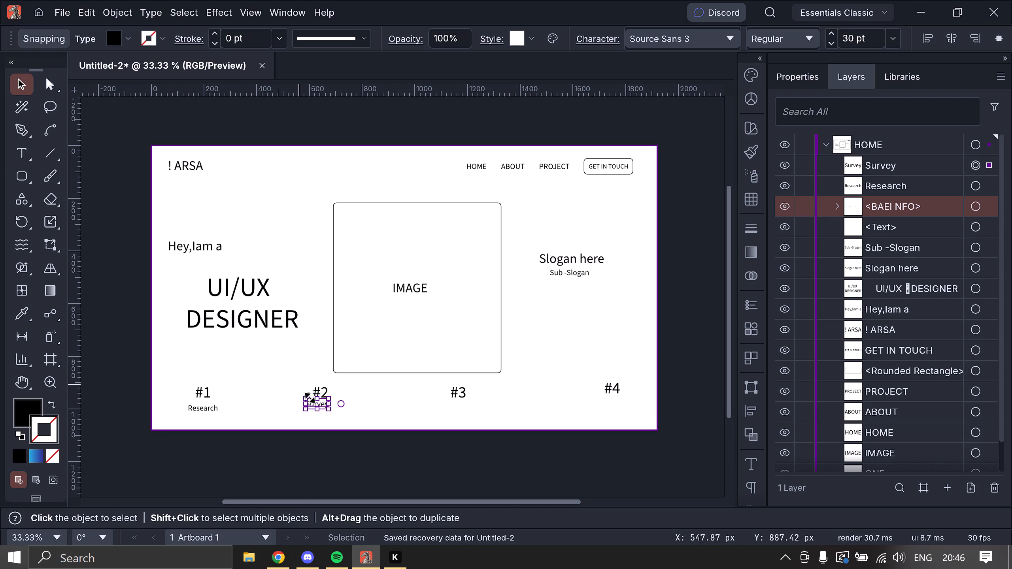
Duplicate the "Survey" label, place the copy beneath "#3", and change its text to "Design".
key(ctrl+c)
key(ctrl+v)
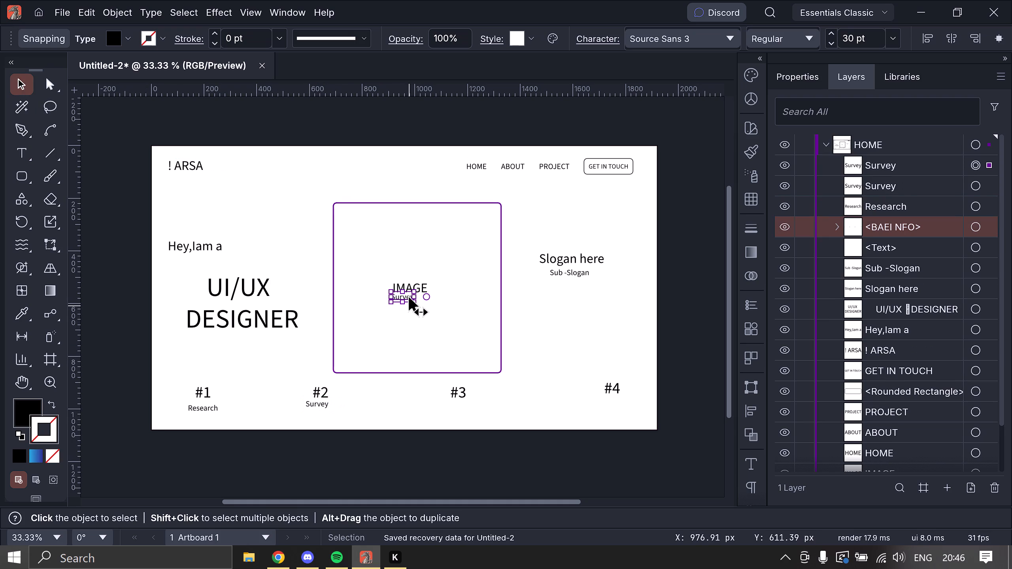
drag(409, 300, 461, 407)
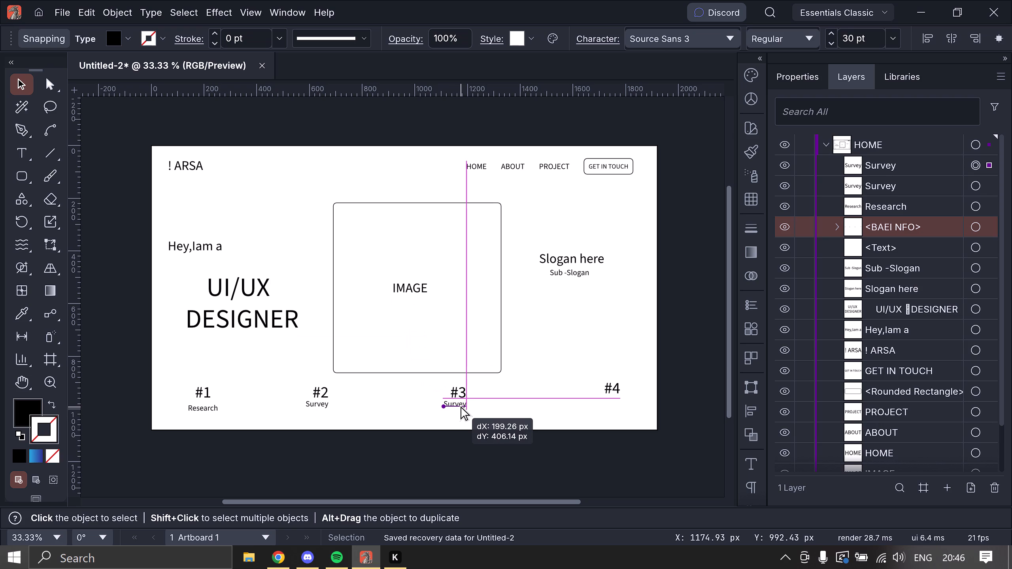
drag(461, 407, 464, 407)
triple_click(460, 403)
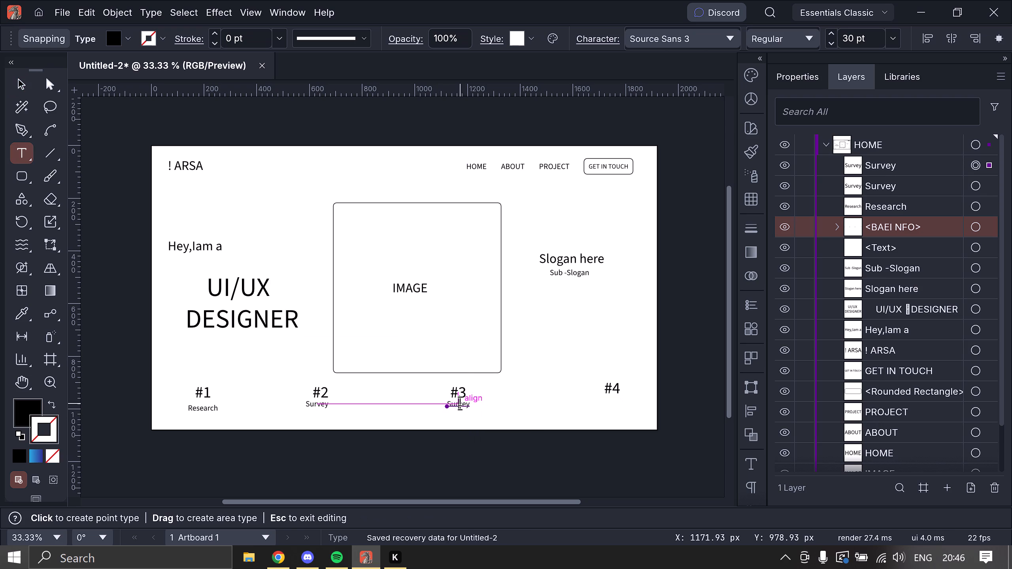
click(460, 403)
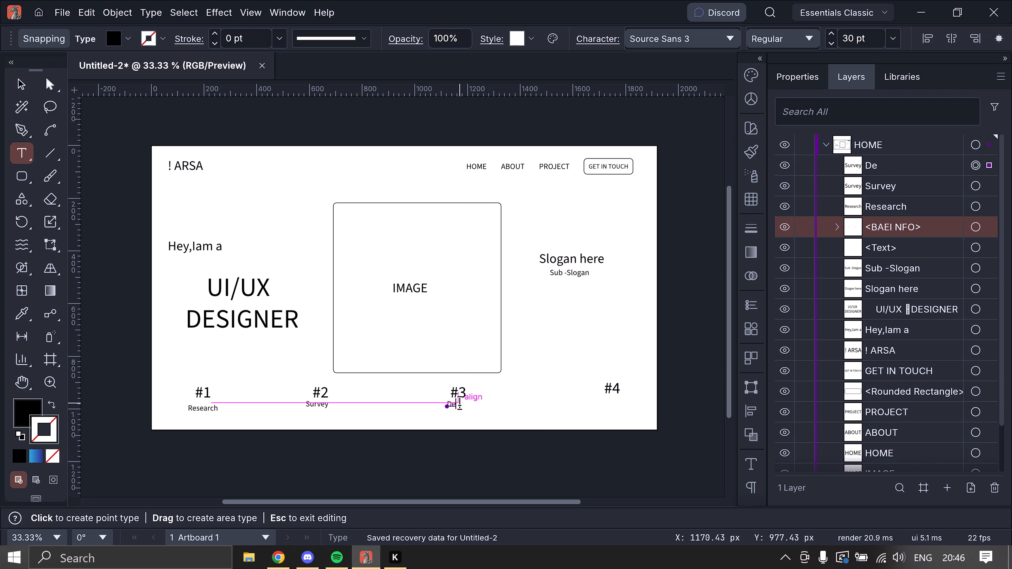
click(18, 89)
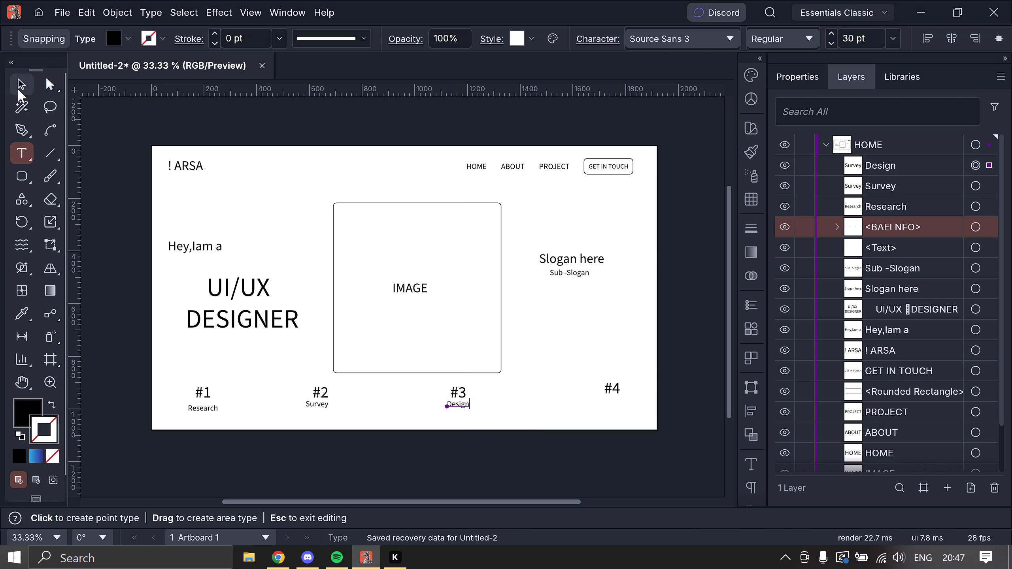
Duplicate the "Design" label, place the copy beneath "#4", and change its text to "Final".
click(283, 560)
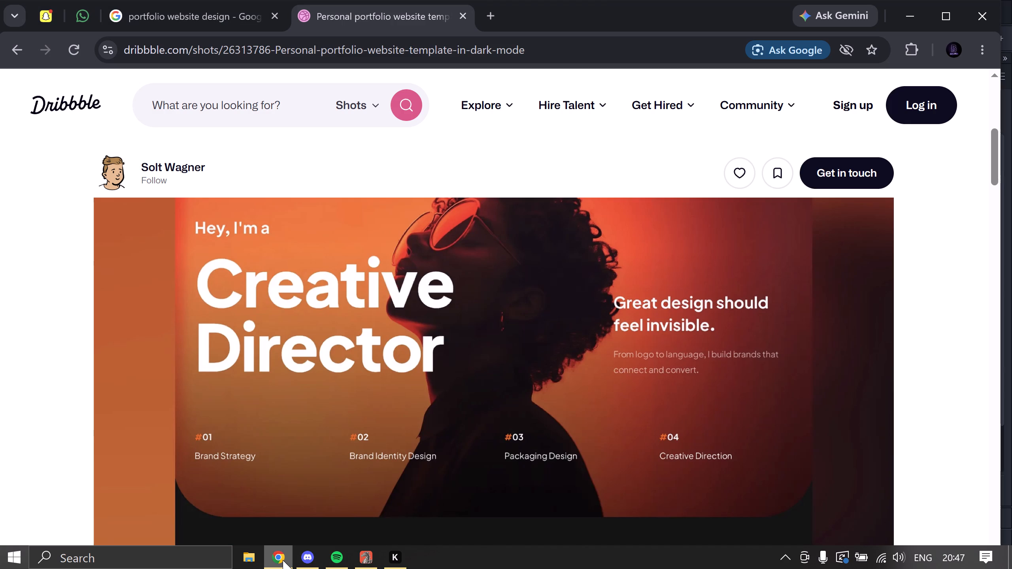
click(283, 560)
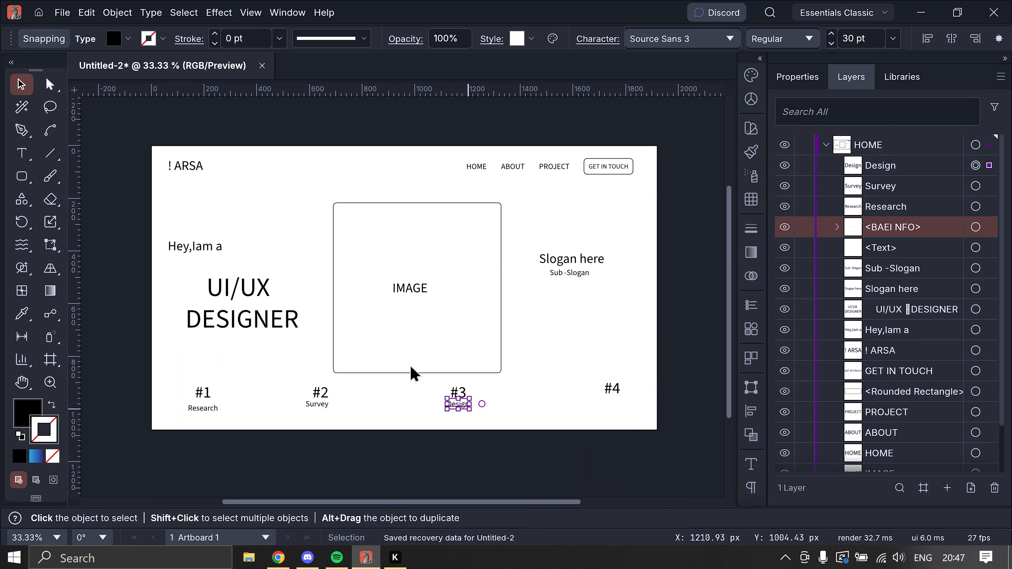
key(ctrl+c)
key(ctrl+v)
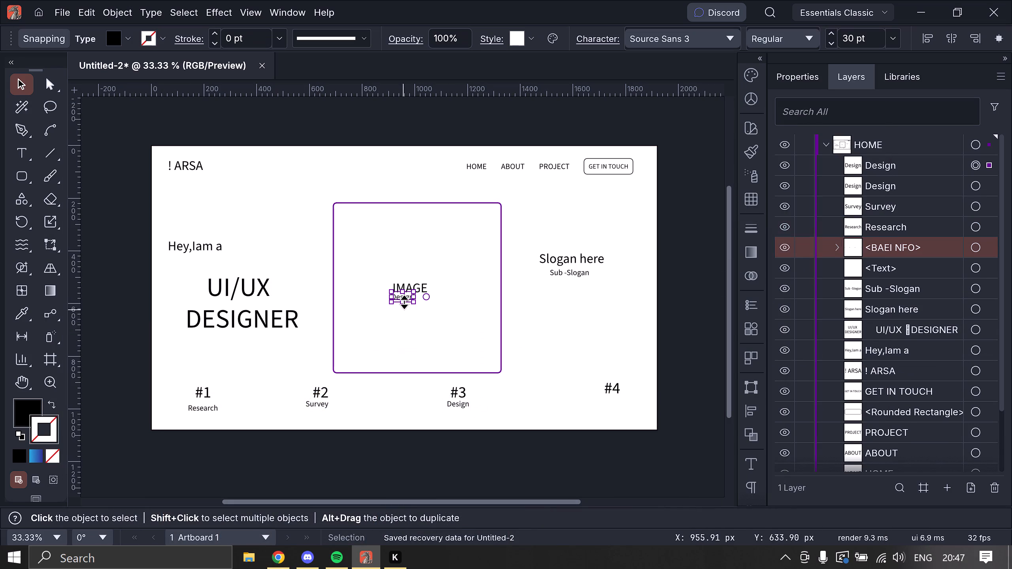
drag(409, 300, 614, 404)
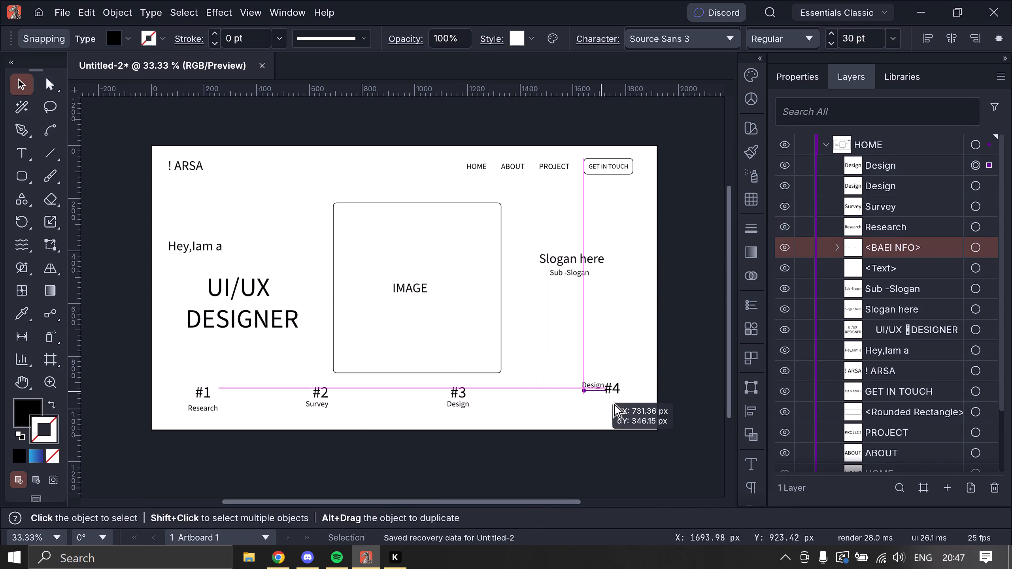
drag(614, 404, 619, 409)
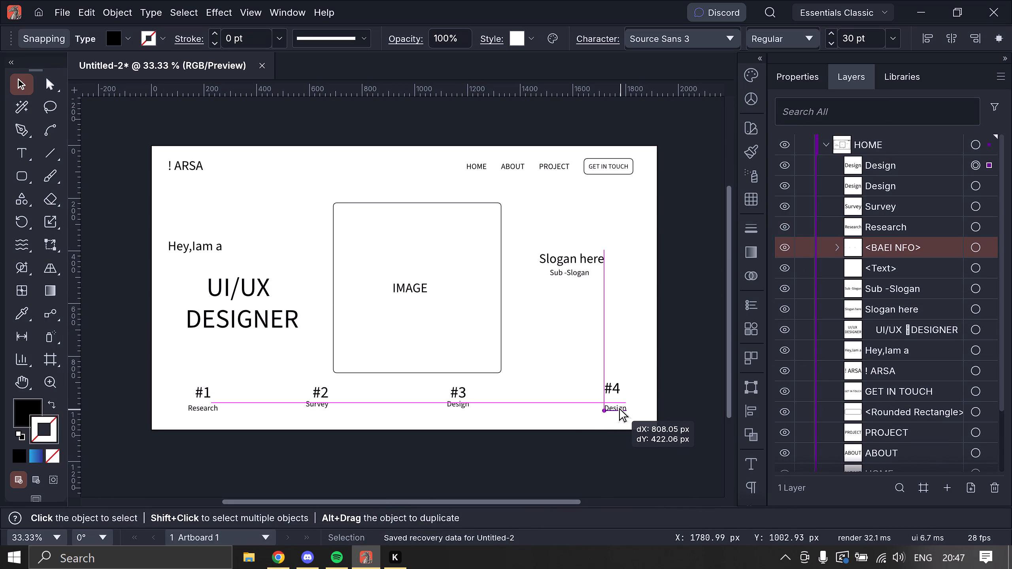
drag(619, 409, 619, 407)
triple_click(616, 406)
click(616, 406)
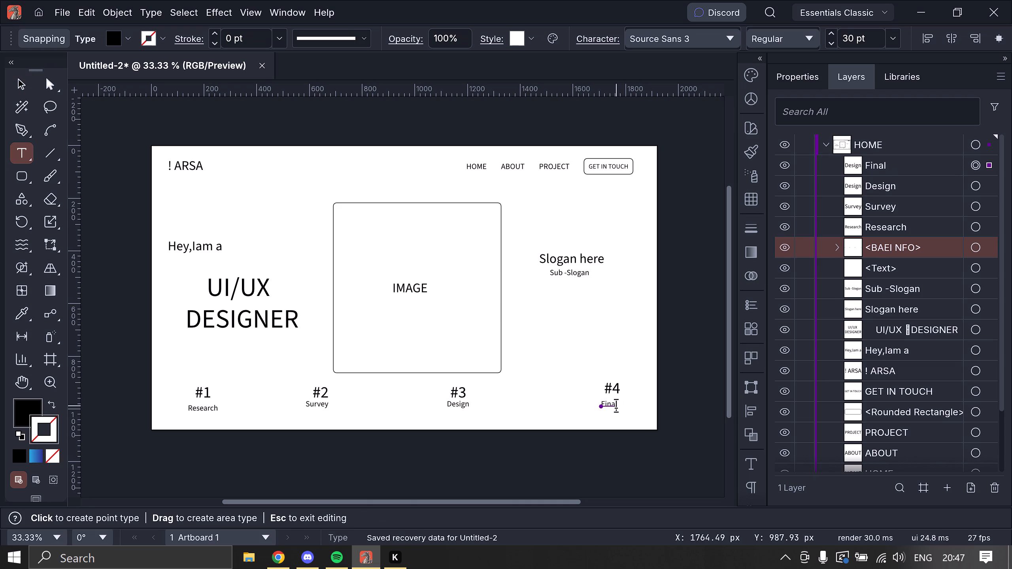
key(space)
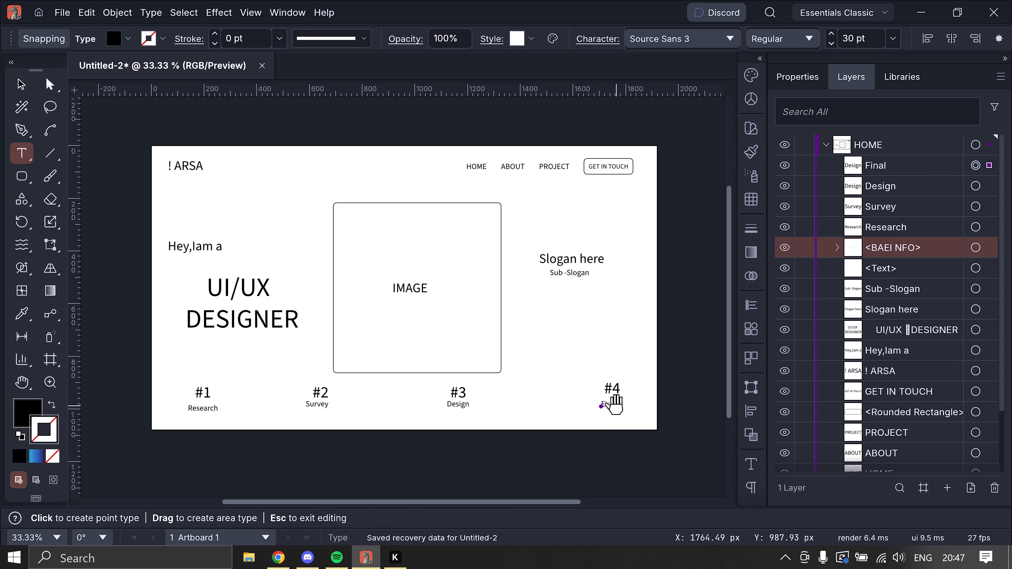
click(7, 88)
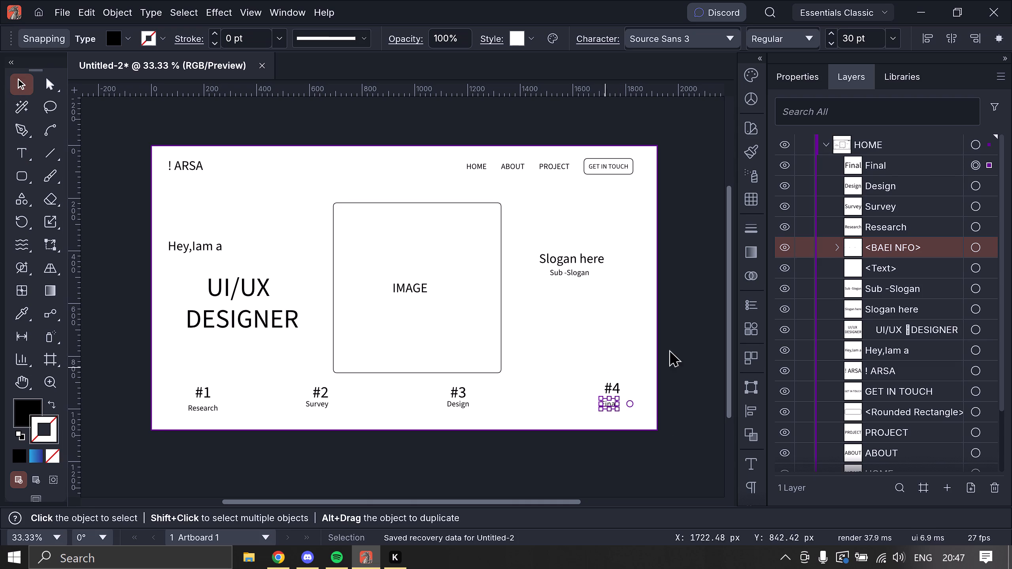
click(690, 347)
Nudge the "Final" label horizontally until it is centred under "#4".
click(609, 410)
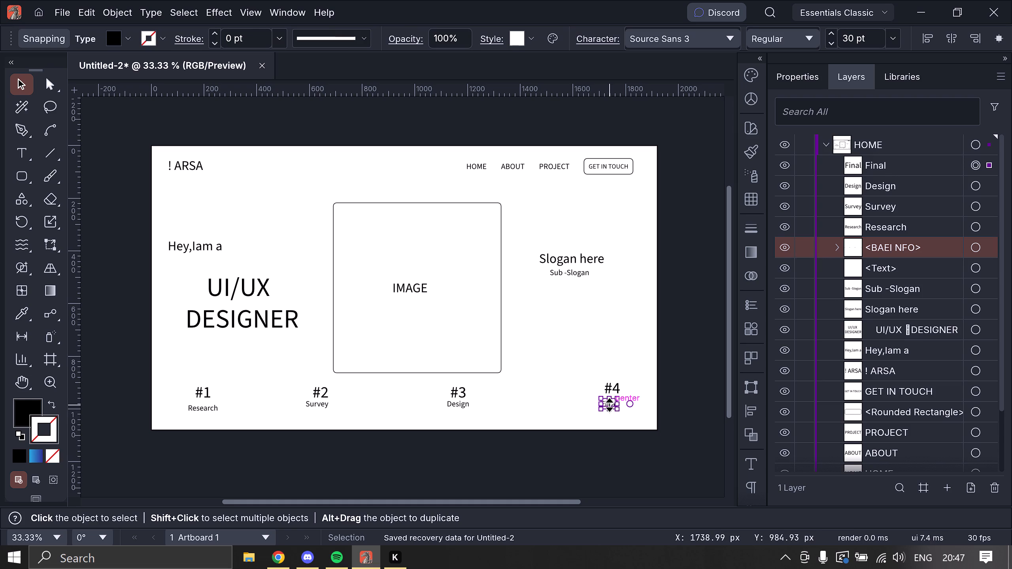
key(Right)
key(Right)
key(Right)
key(Right)
key(Right)
key(Right)
key(Right)
key(Right)
key(Right)
key(Right)
key(Right)
key(Right)
key(Right)
key(Right)
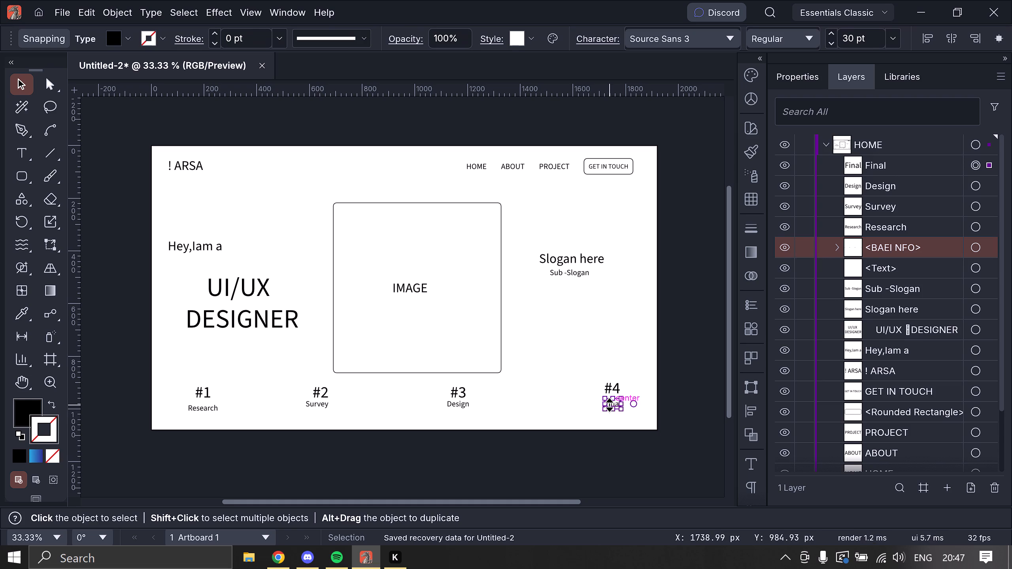
key(Right)
key(Right)
key(Right)
key(Right)
key(Left)
key(Left)
key(Left)
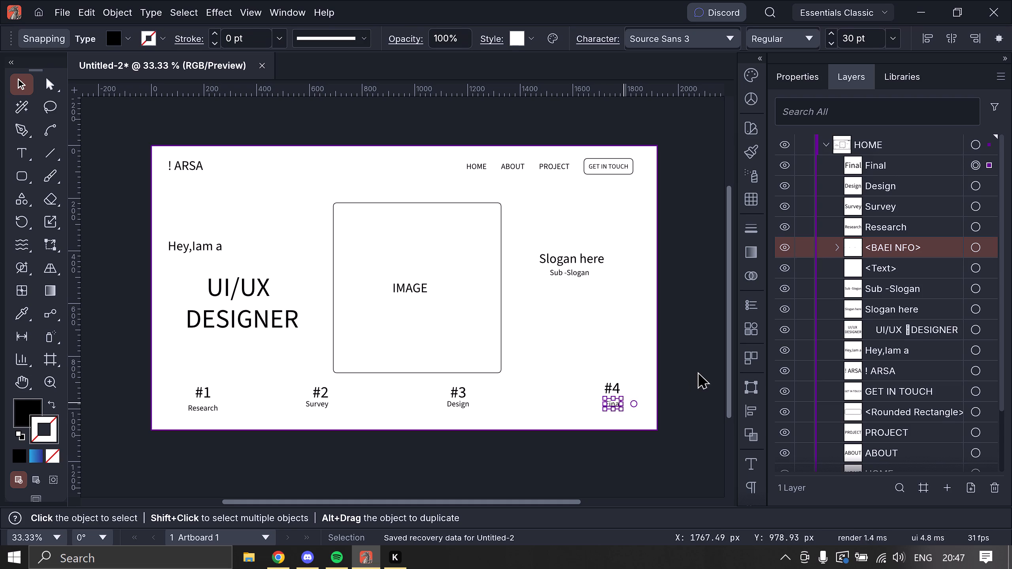
click(703, 369)
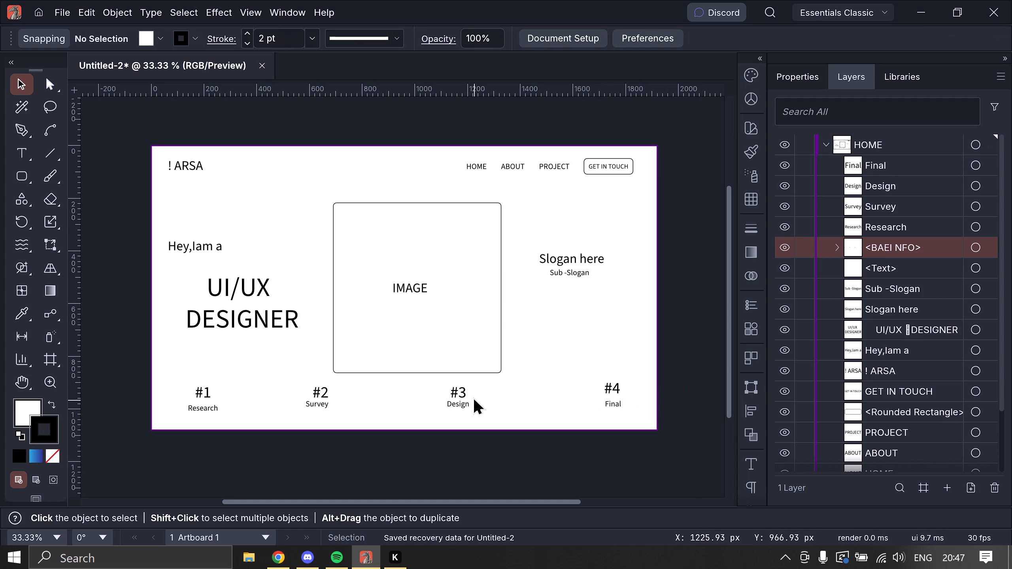
Ungroup the "#1" to "#4" number labels in the bottom row.
click(614, 388)
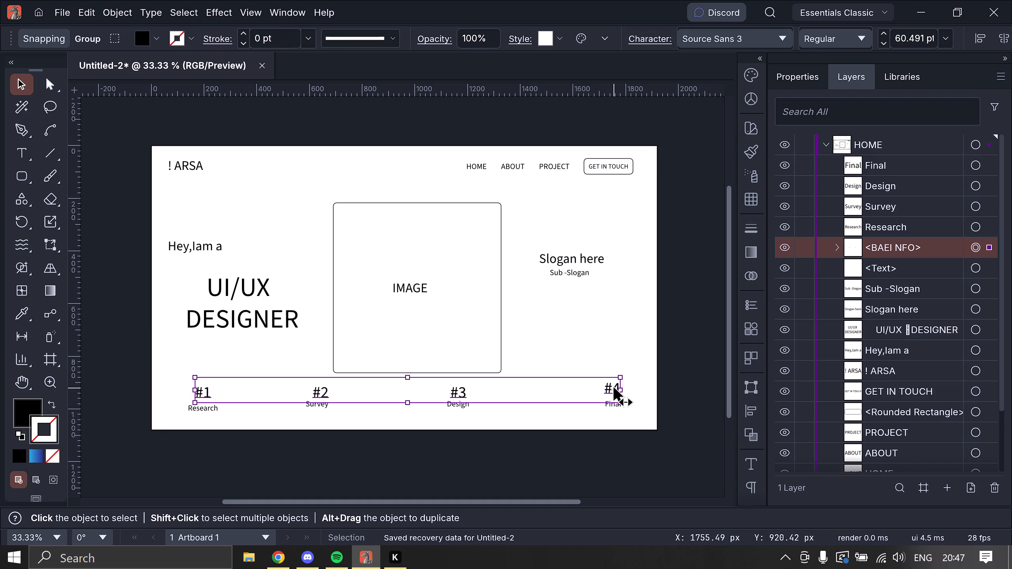
right_click(614, 388)
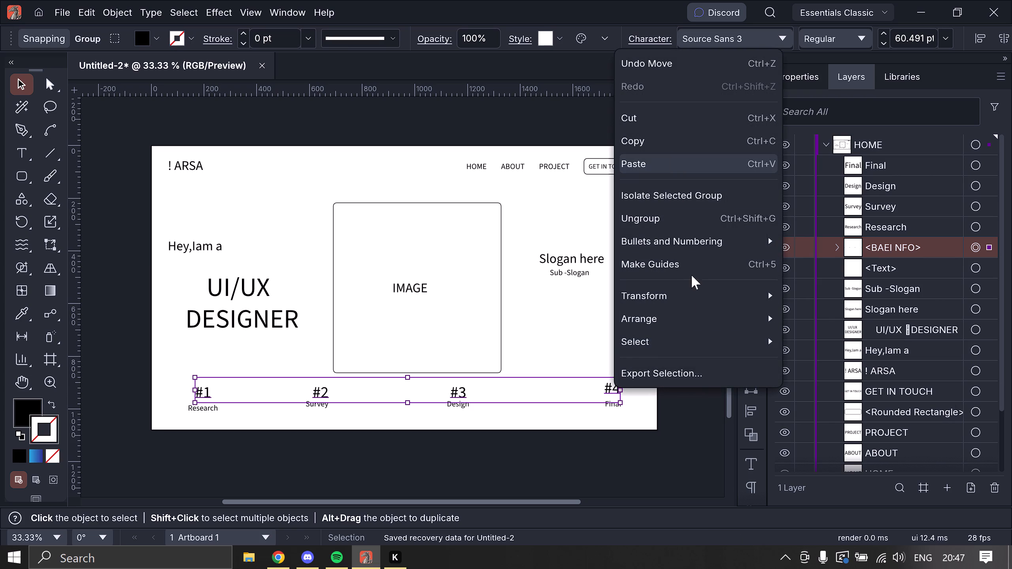
scroll(693, 285, down, 1)
click(682, 213)
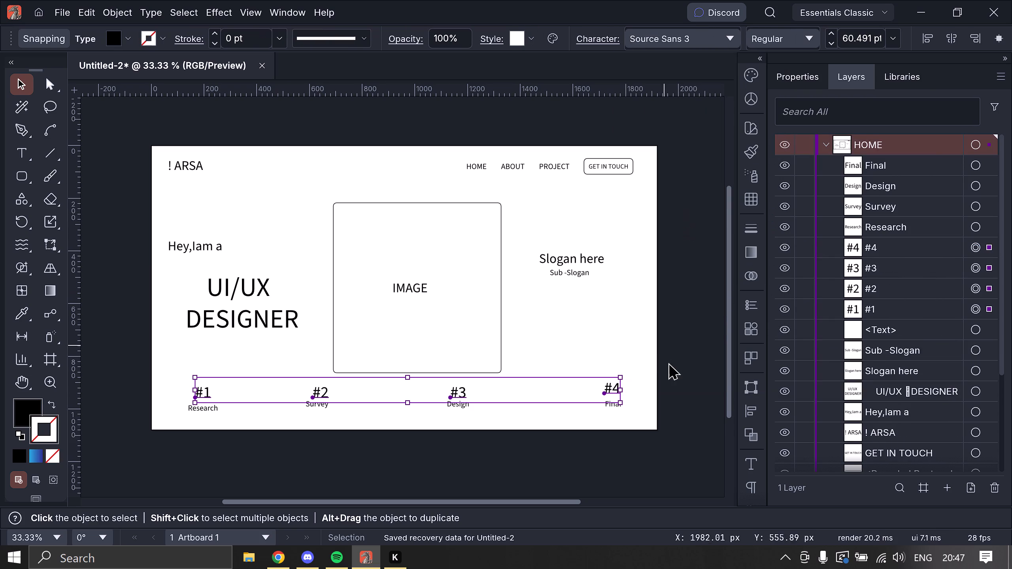
Nudge only the "#4" label down to line up with the other numbers in the bottom row.
click(671, 366)
click(615, 386)
key(Down)
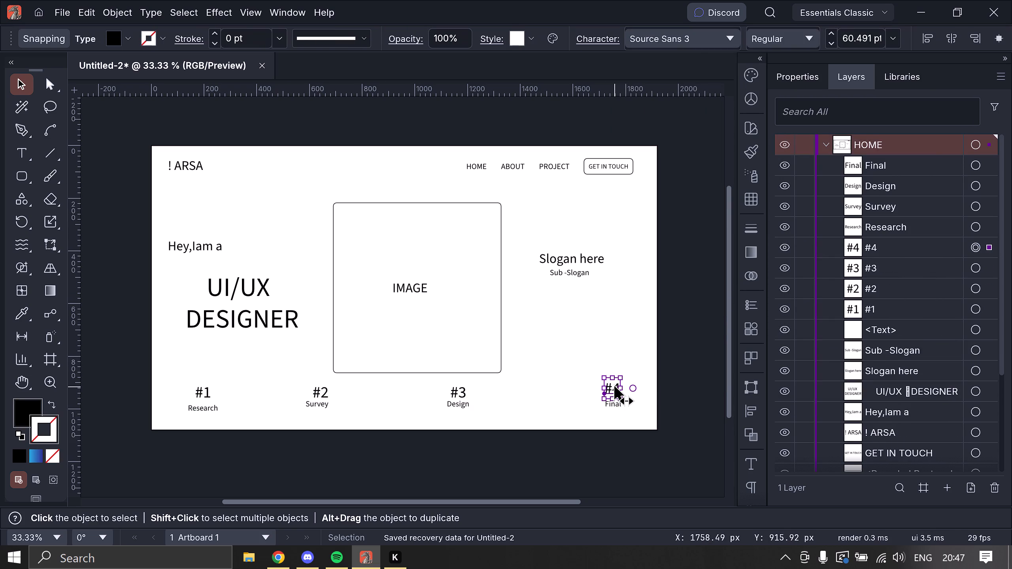
key(Down)
key(Down)
key(Down)
key(Down)
key(Down)
key(Down)
key(Down)
key(Down)
key(Down)
key(Down)
key(Down)
key(Down)
key(Down)
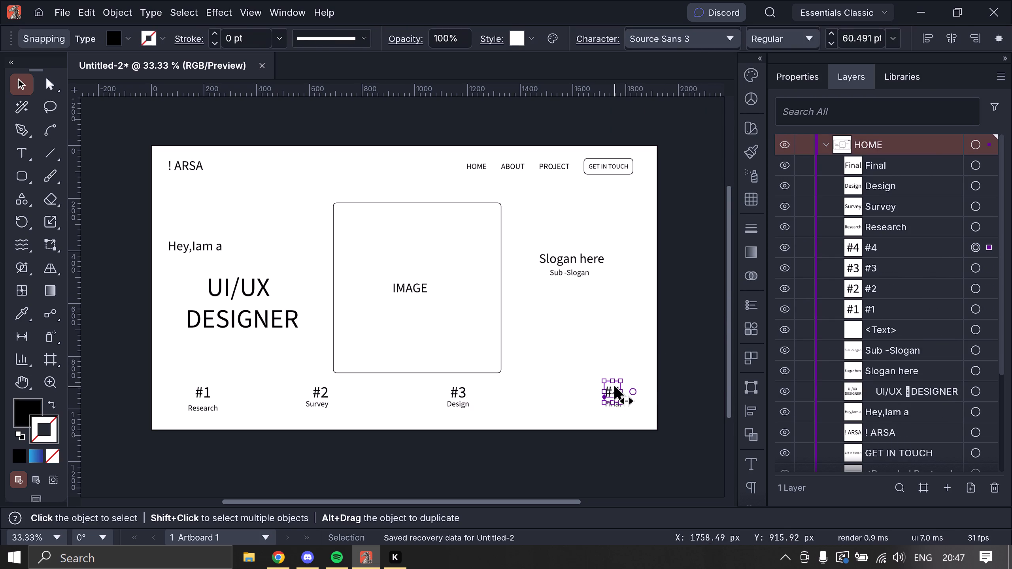
key(Up)
click(717, 367)
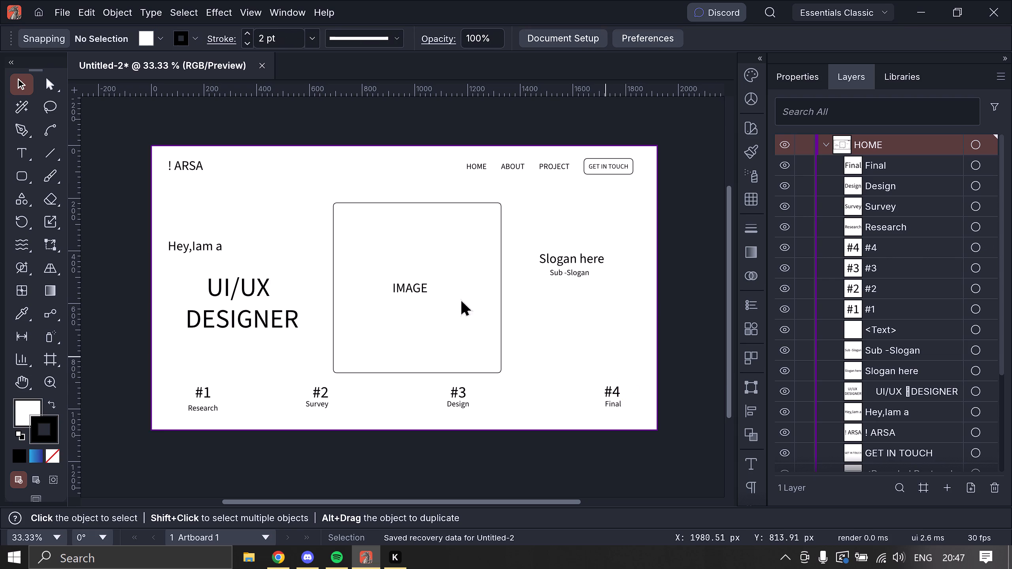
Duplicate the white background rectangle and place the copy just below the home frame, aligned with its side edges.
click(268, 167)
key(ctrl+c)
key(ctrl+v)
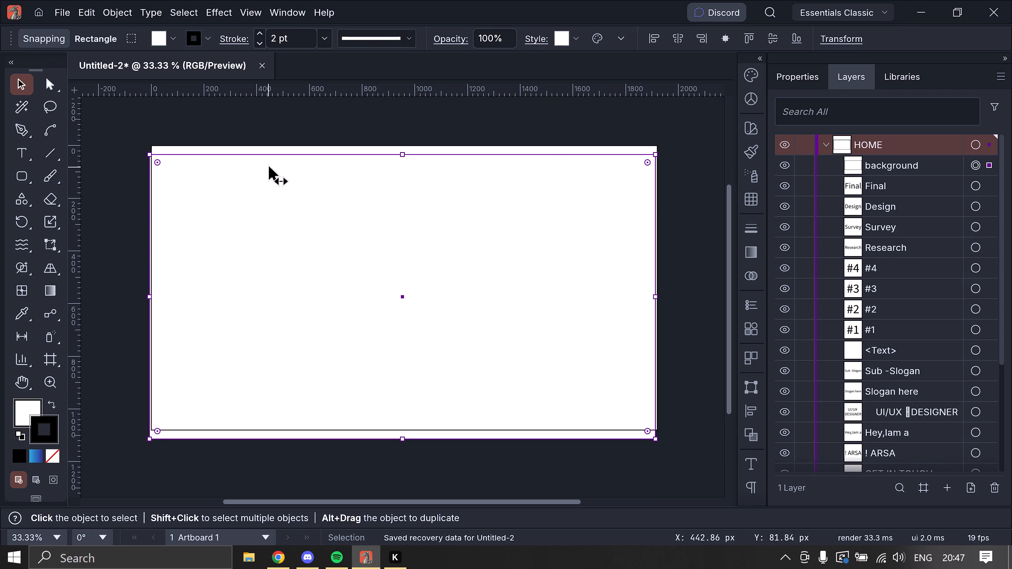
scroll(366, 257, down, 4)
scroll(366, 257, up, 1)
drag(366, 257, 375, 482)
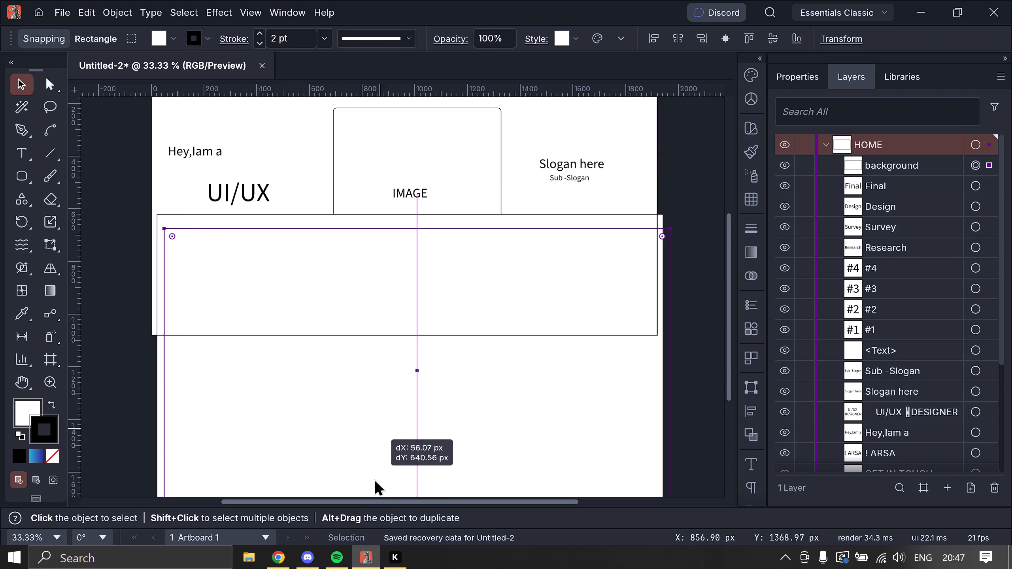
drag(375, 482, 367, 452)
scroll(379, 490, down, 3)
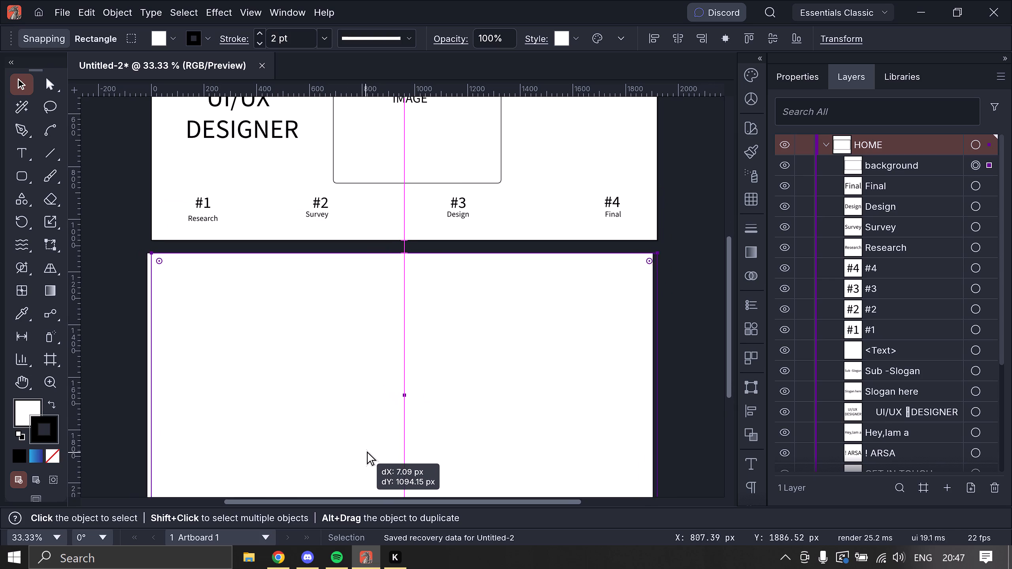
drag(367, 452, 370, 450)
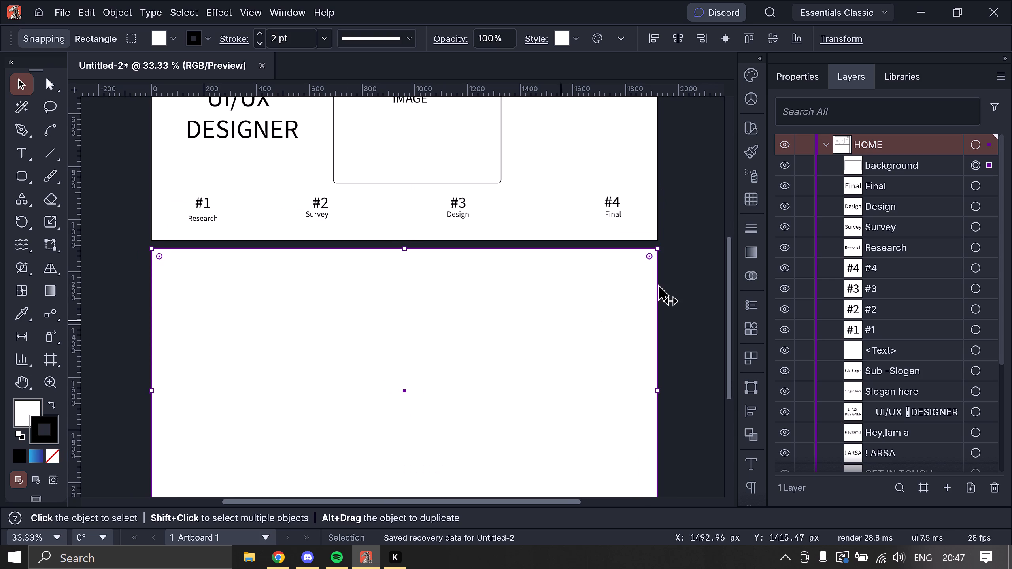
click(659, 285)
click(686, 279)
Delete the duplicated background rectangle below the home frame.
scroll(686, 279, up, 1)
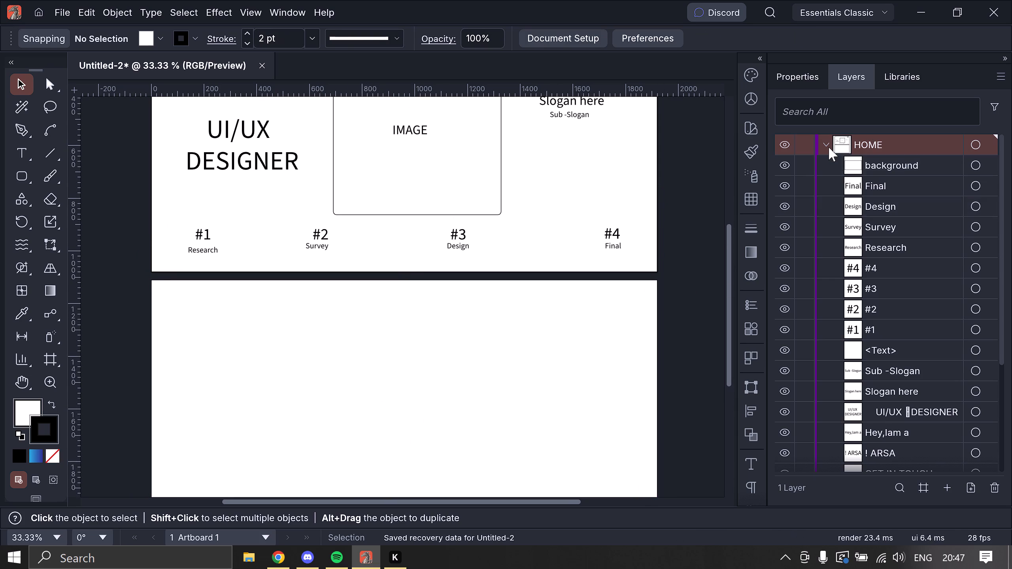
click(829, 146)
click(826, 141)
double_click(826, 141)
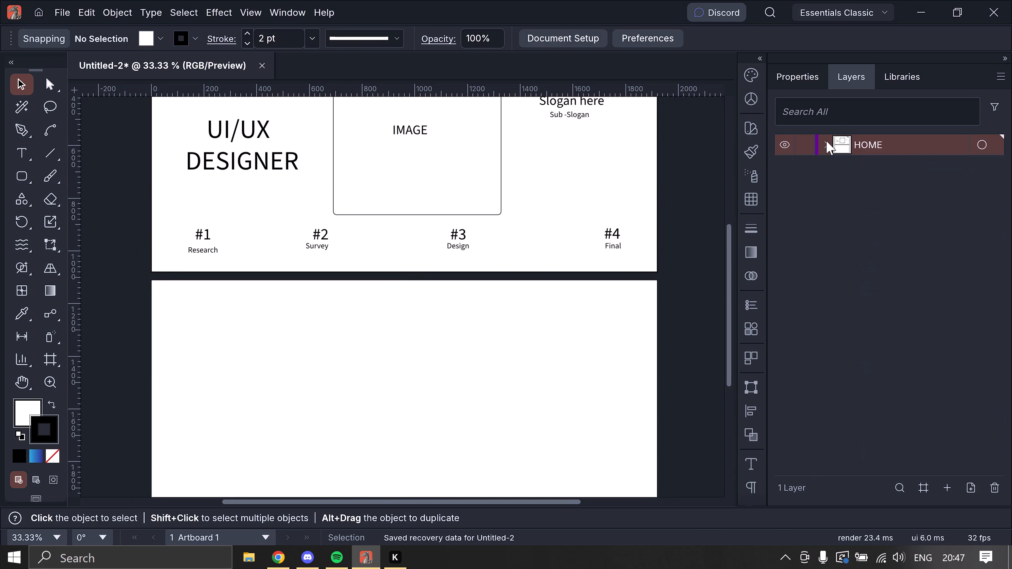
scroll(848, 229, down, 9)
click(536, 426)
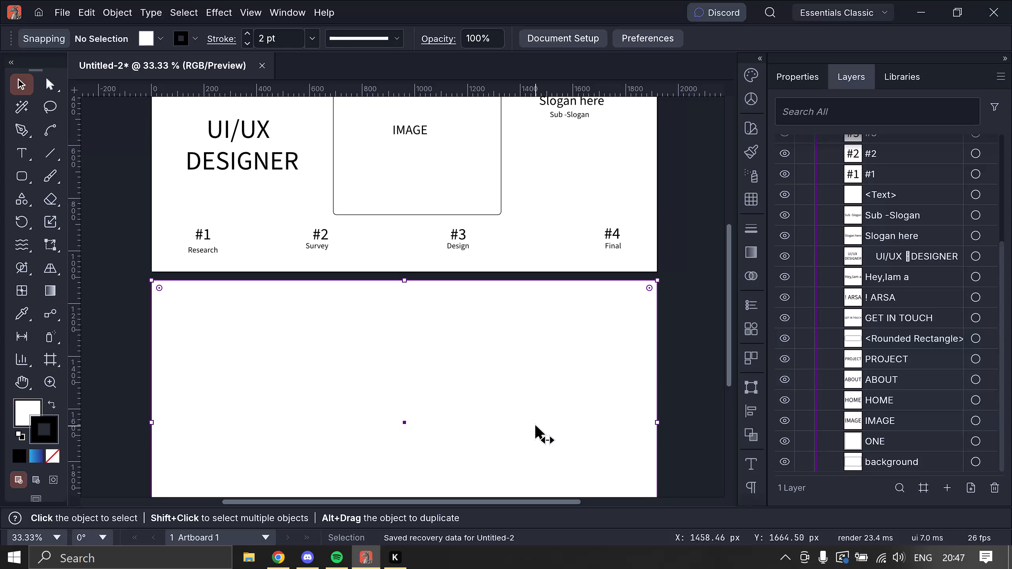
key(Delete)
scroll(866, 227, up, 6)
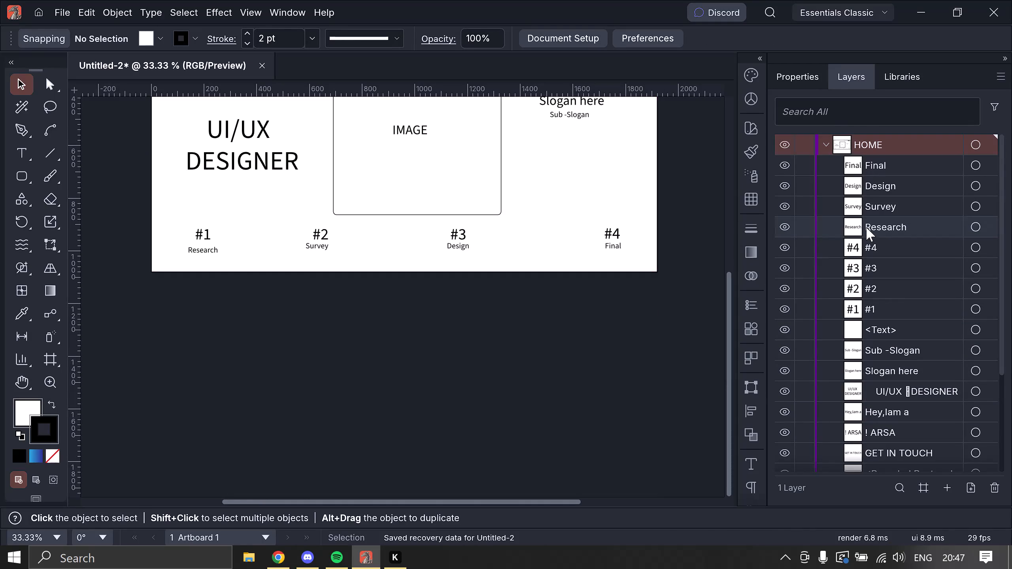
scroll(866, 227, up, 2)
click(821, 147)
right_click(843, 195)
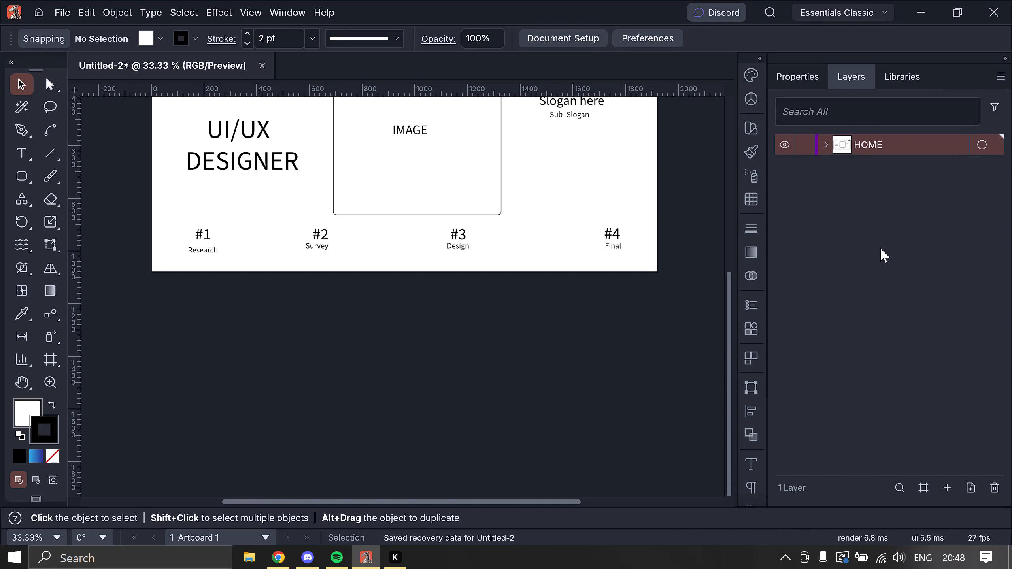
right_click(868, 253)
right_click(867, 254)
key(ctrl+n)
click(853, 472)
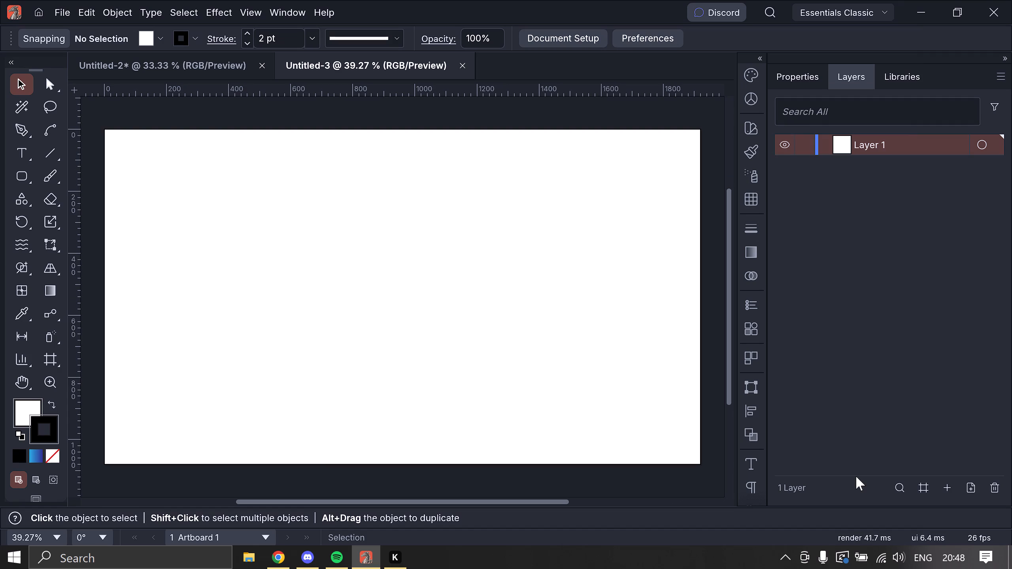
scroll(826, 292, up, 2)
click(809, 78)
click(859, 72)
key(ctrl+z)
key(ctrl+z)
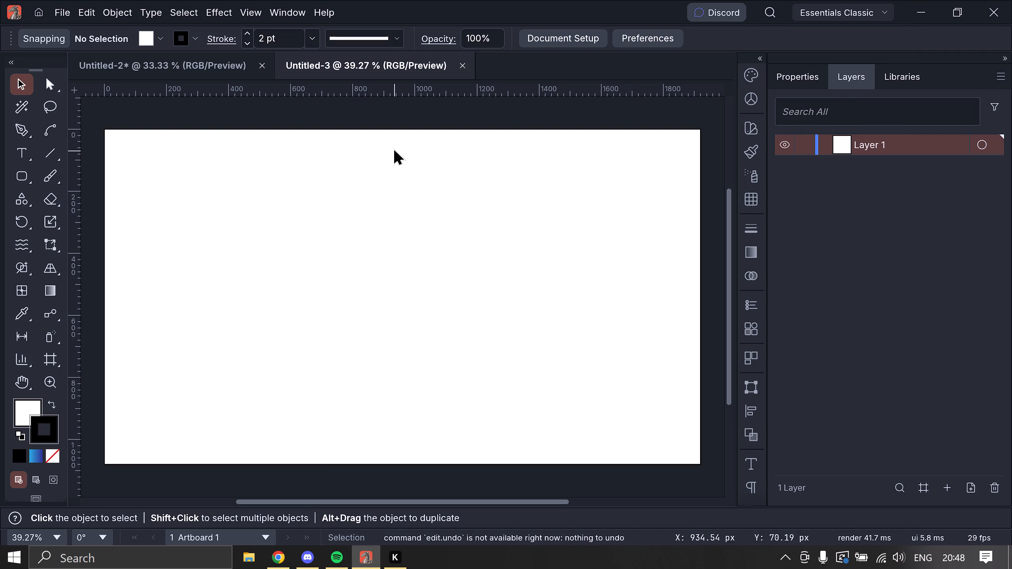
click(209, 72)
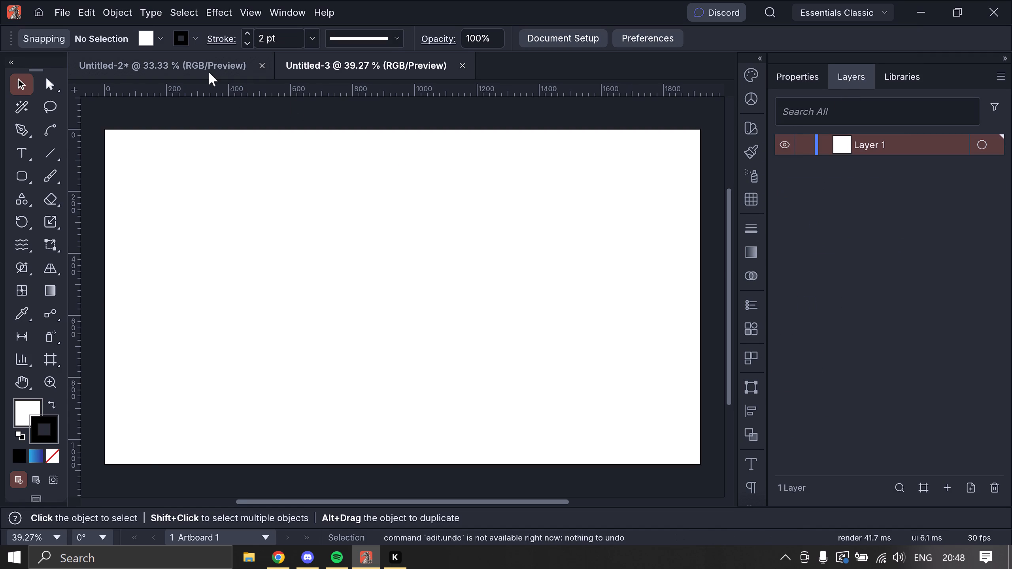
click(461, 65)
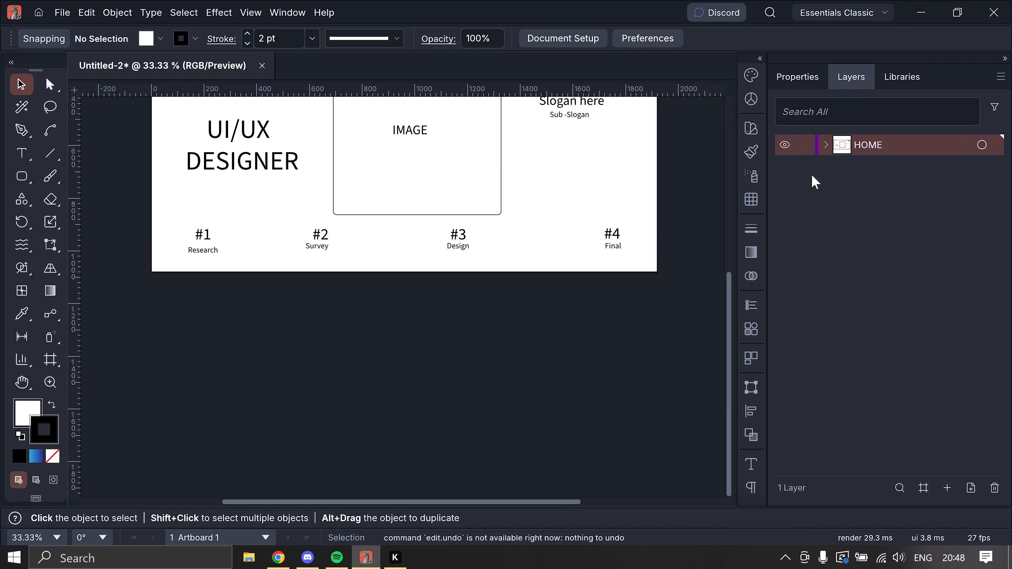
Add a new layer inside the HOME layer.
click(812, 175)
right_click(831, 184)
right_drag(869, 203, 870, 207)
click(944, 488)
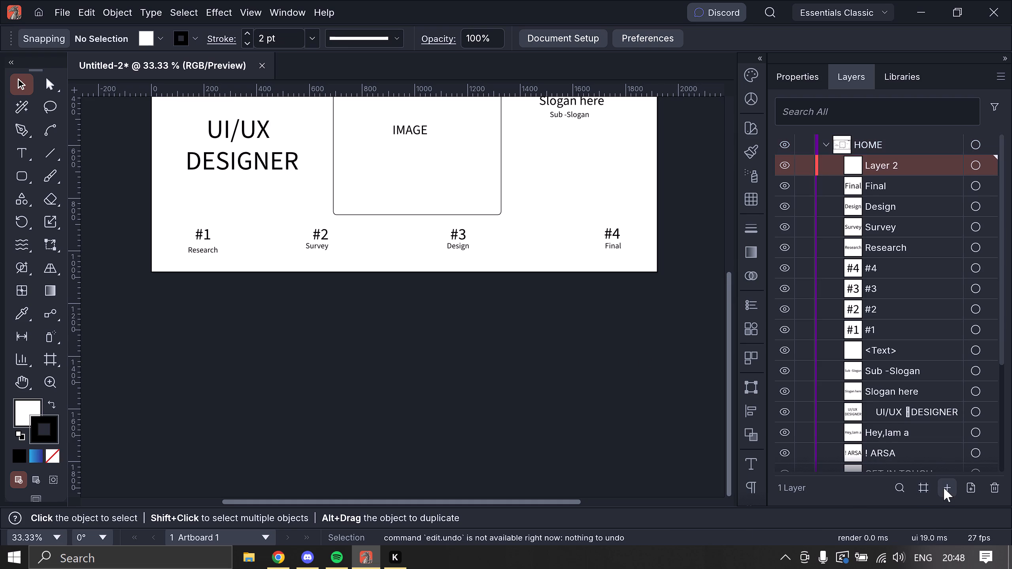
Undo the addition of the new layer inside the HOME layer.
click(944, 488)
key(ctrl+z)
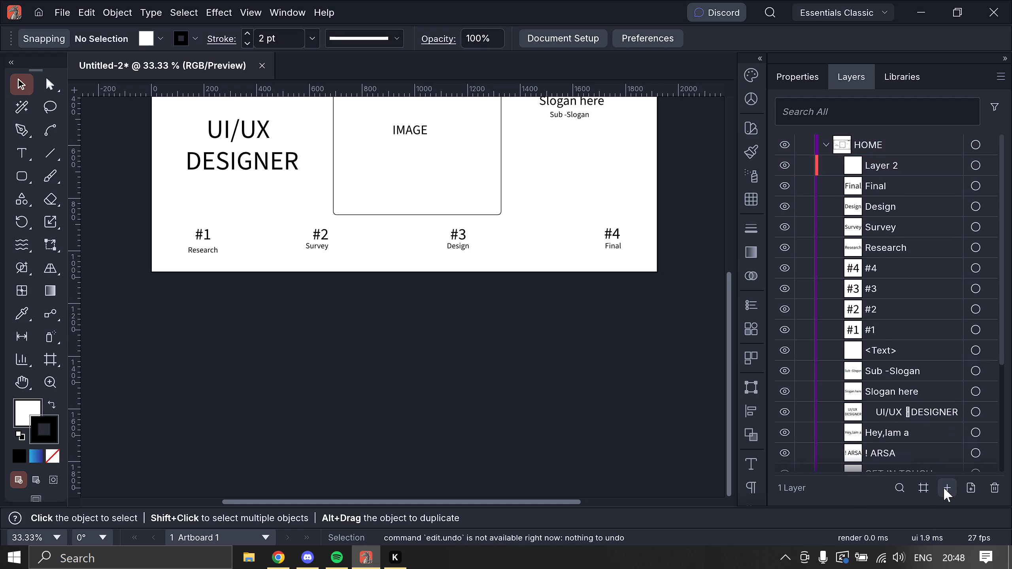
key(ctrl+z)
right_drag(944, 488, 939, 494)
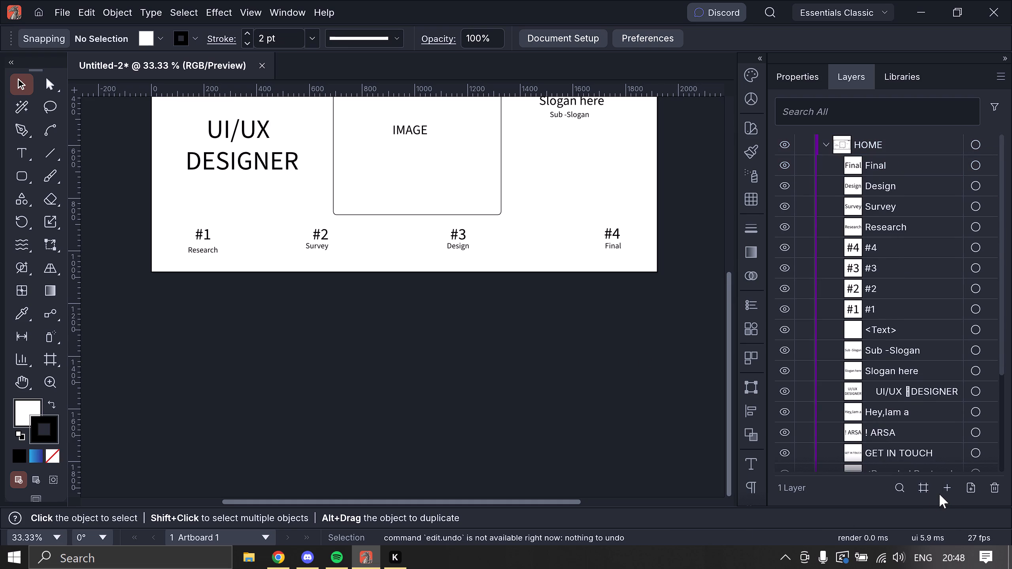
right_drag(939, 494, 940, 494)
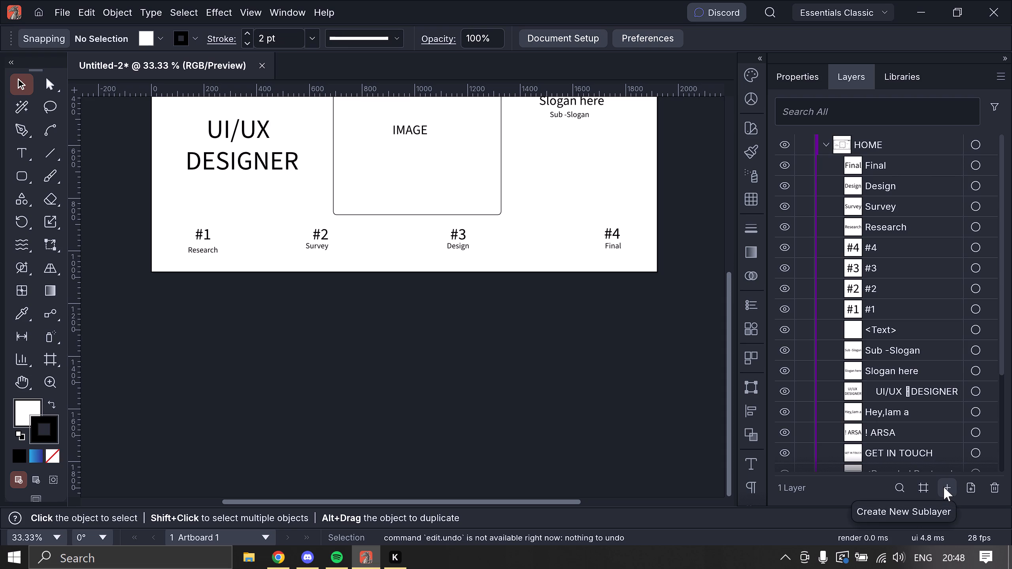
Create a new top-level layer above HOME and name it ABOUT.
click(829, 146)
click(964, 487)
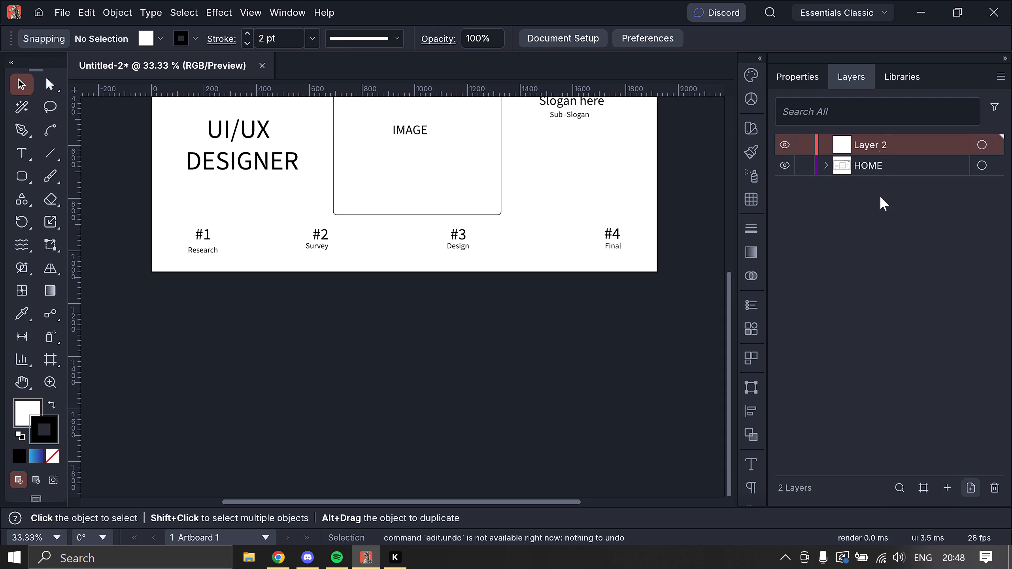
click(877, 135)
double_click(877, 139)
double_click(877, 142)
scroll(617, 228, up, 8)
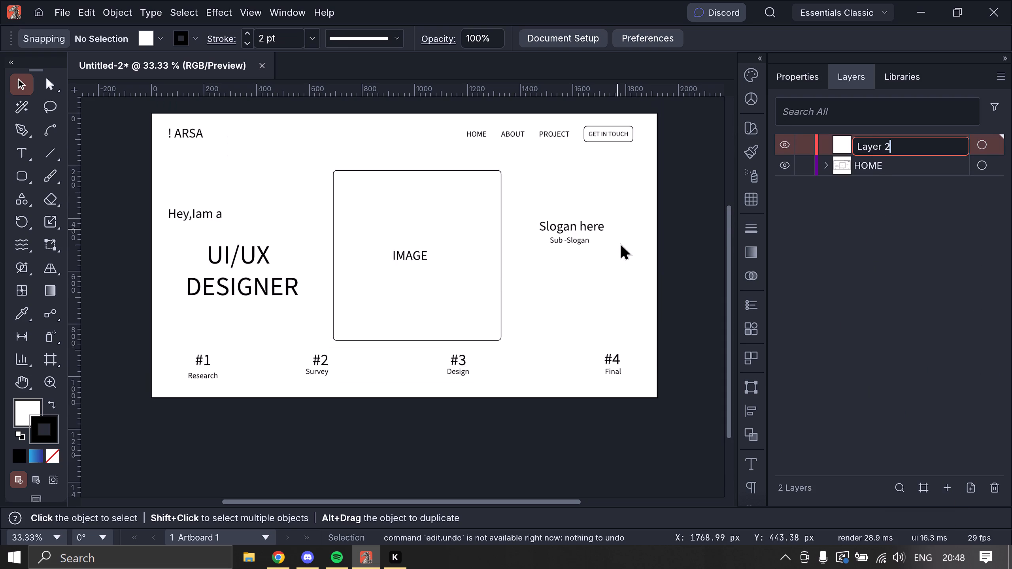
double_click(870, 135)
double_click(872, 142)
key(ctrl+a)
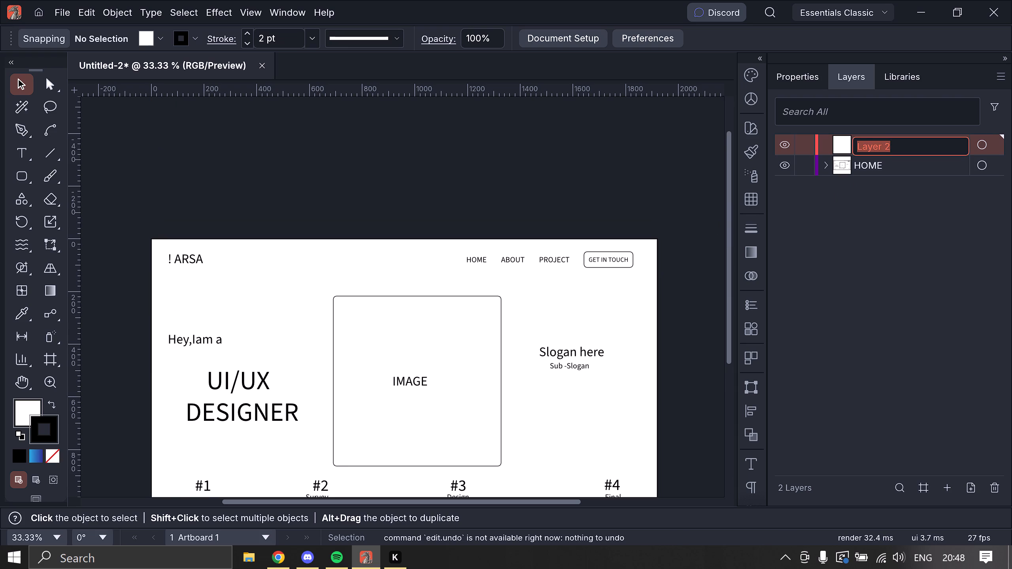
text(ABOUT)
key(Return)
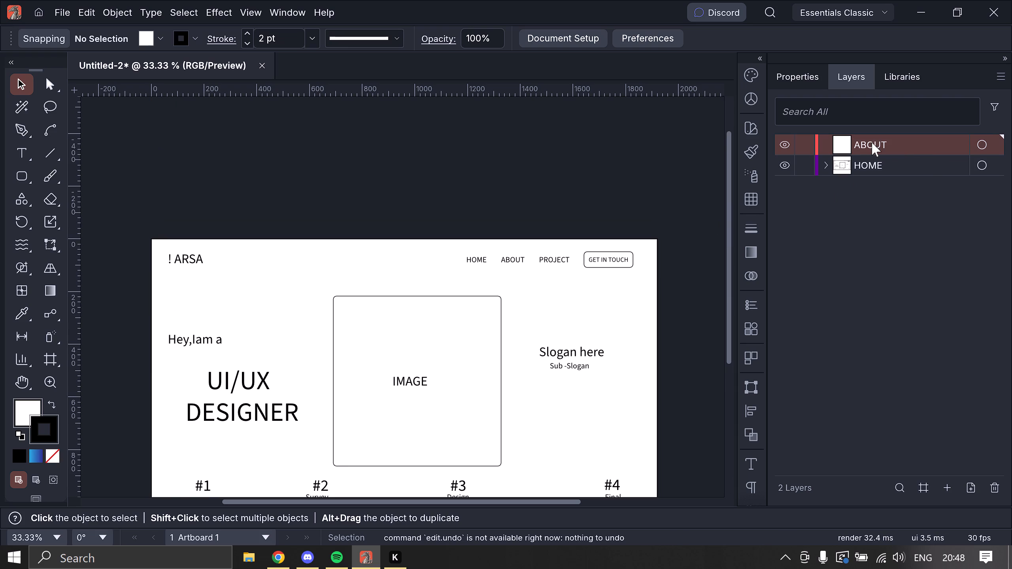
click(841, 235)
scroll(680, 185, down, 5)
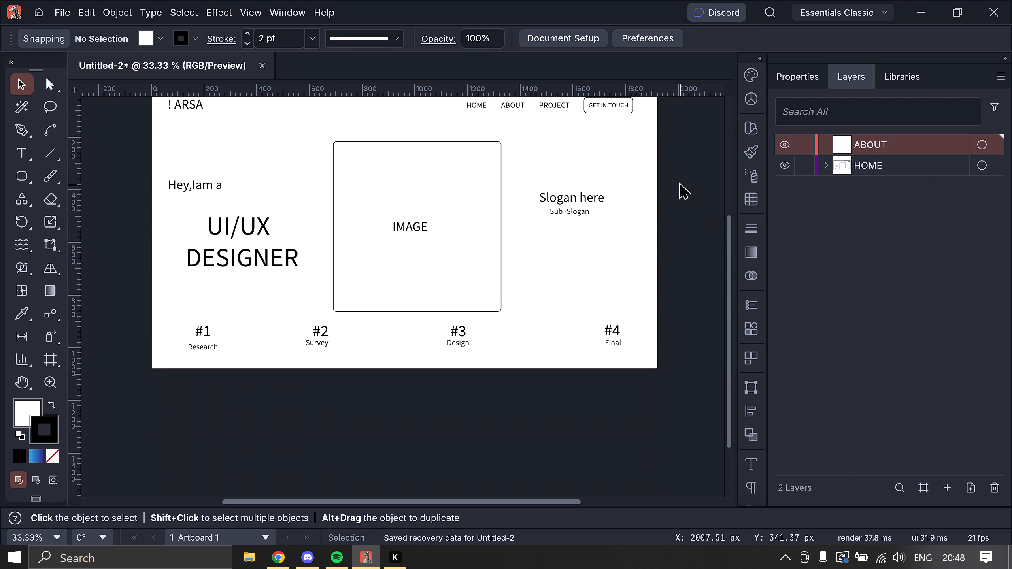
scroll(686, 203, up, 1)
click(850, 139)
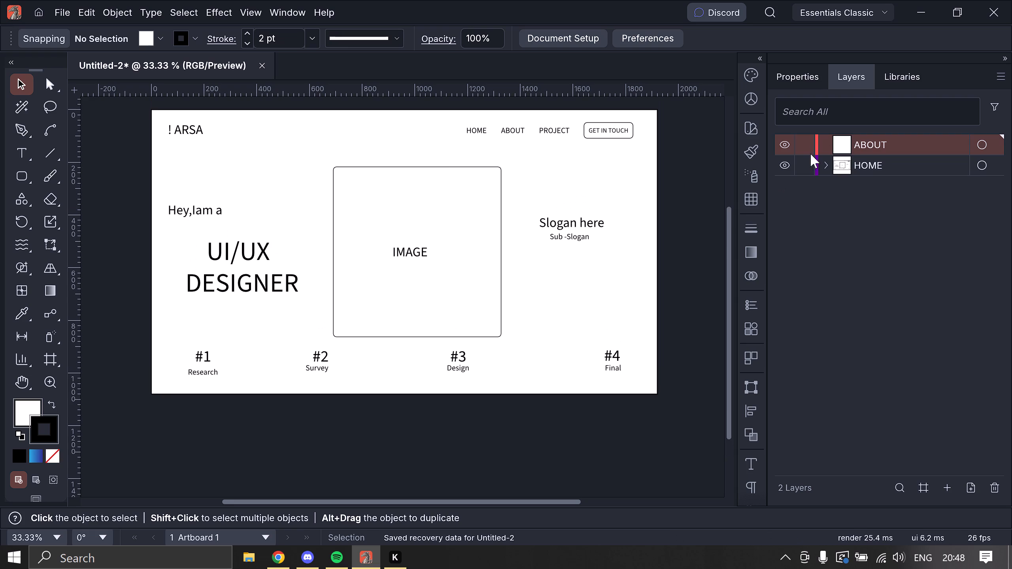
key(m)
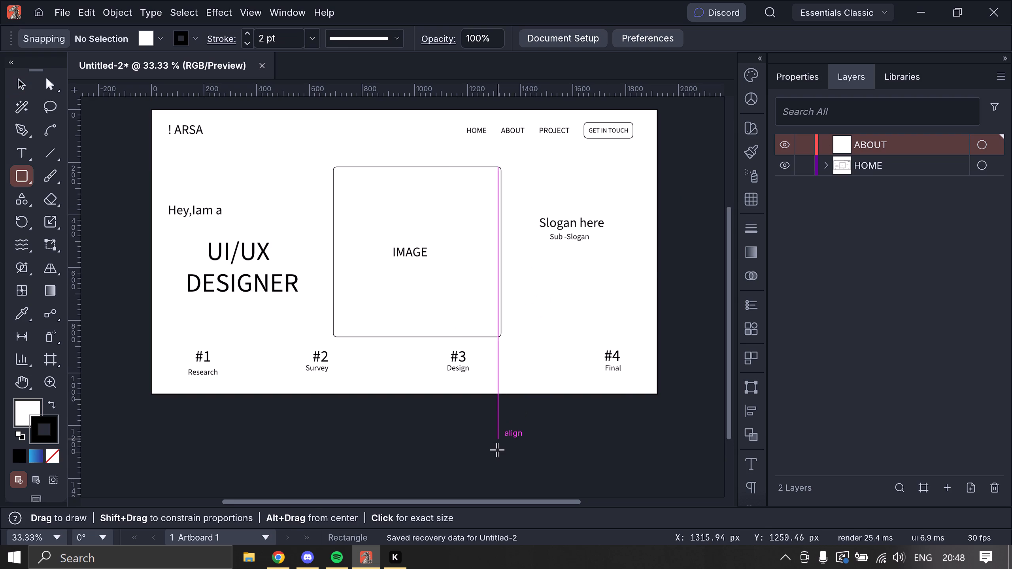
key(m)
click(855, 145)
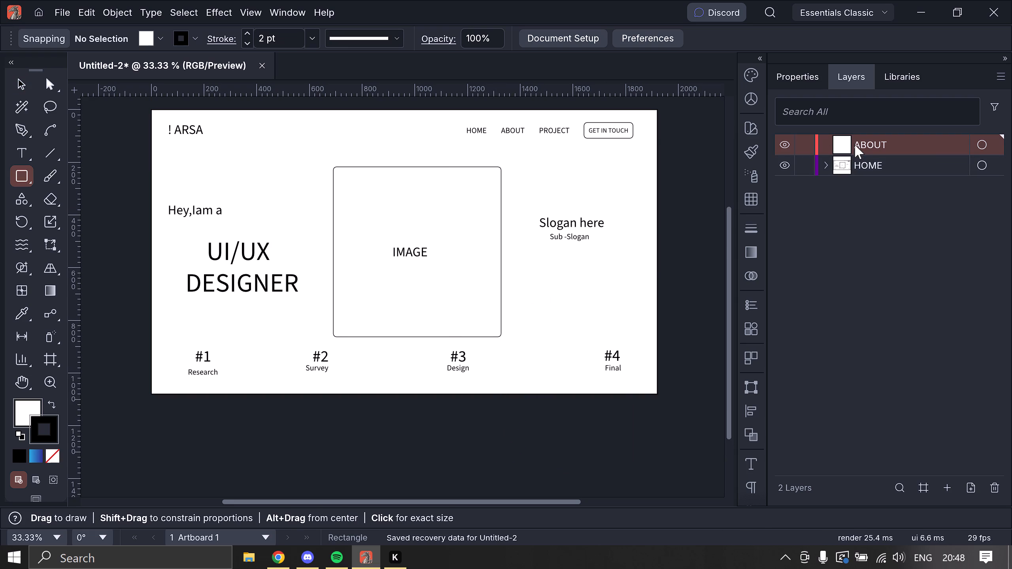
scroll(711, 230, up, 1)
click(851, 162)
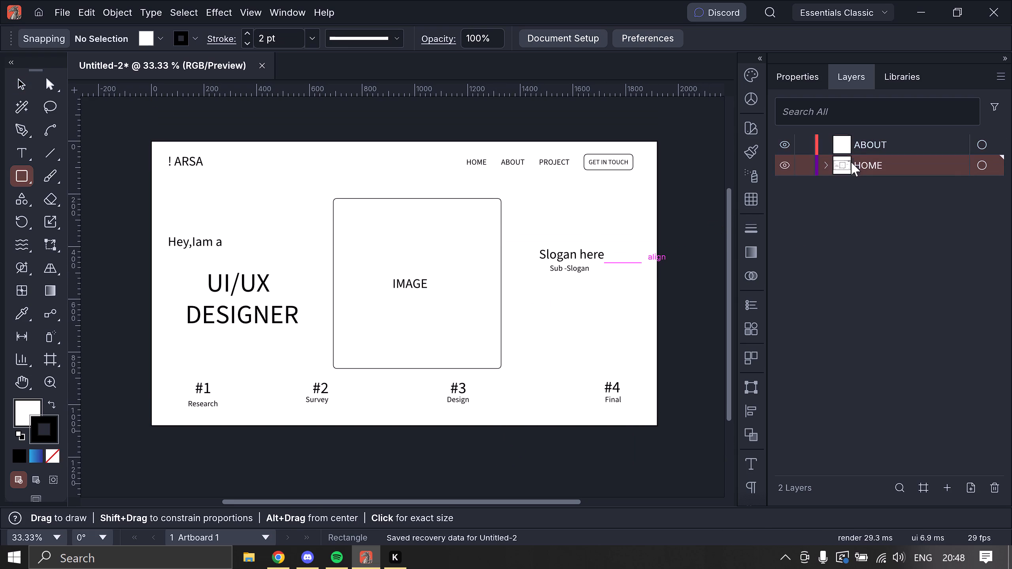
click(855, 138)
Hide the HOME layer and examine the artboard with only the ABOUT layer shown.
click(791, 166)
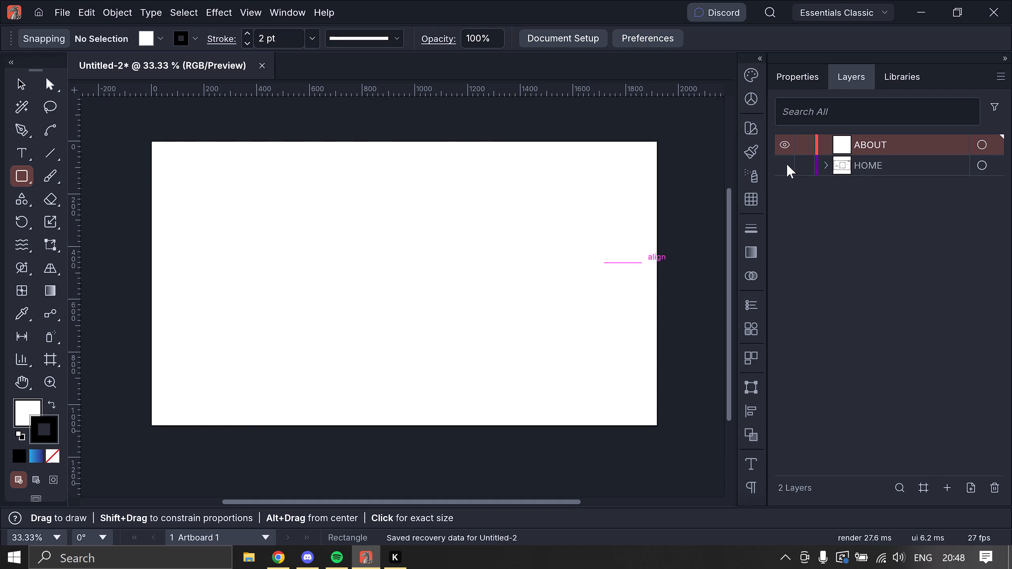
scroll(590, 240, down, 1)
click(21, 83)
drag(361, 240, 365, 367)
click(336, 251)
drag(457, 240, 452, 267)
scroll(450, 310, up, 2)
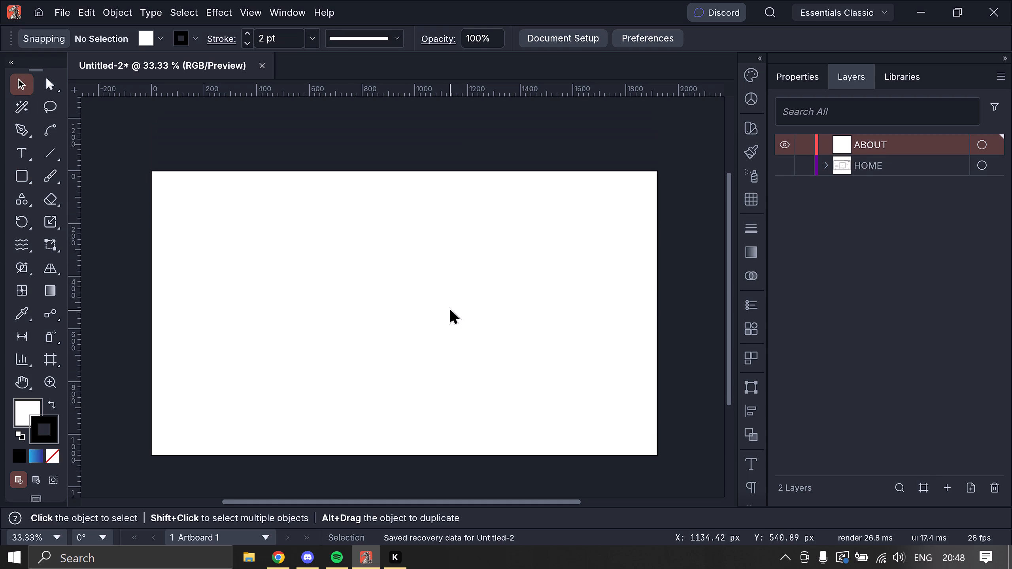
scroll(450, 310, down, 1)
key(ctrl+minus)
key(ctrl+minus)
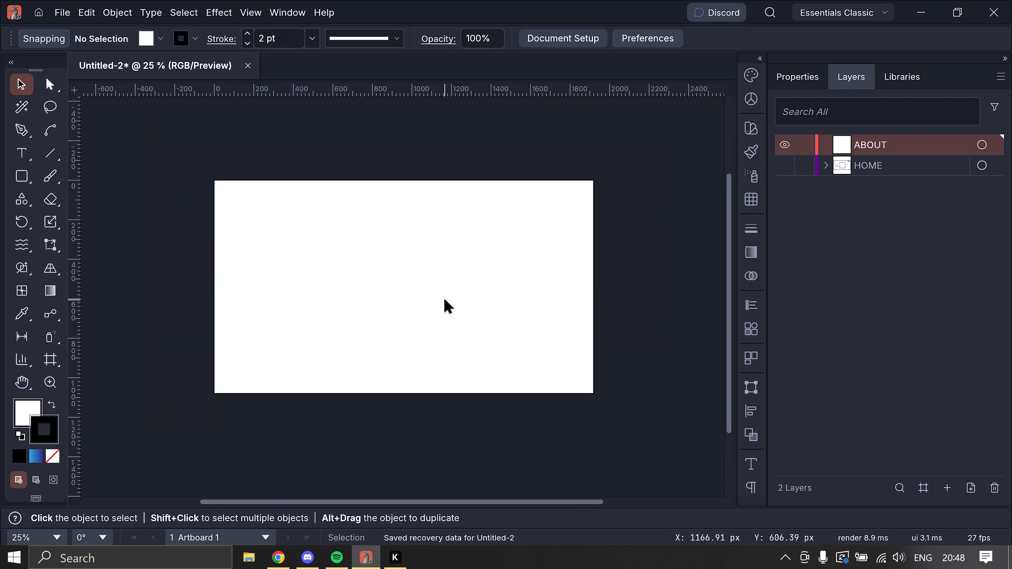
key(ctrl+minus)
key(ctrl+equal)
key(ctrl+equal)
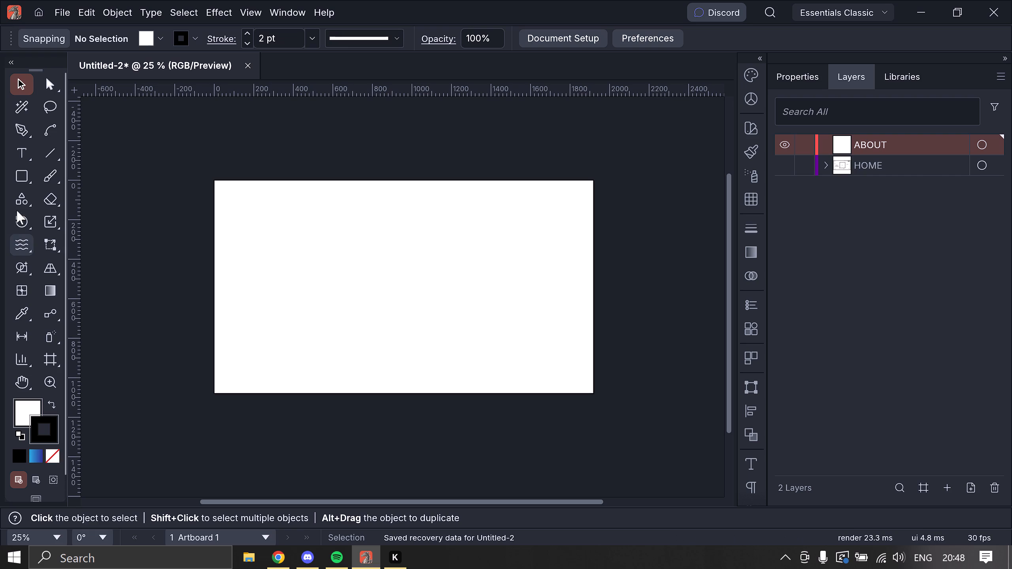
scroll(29, 132, up, 2)
triple_click(376, 260)
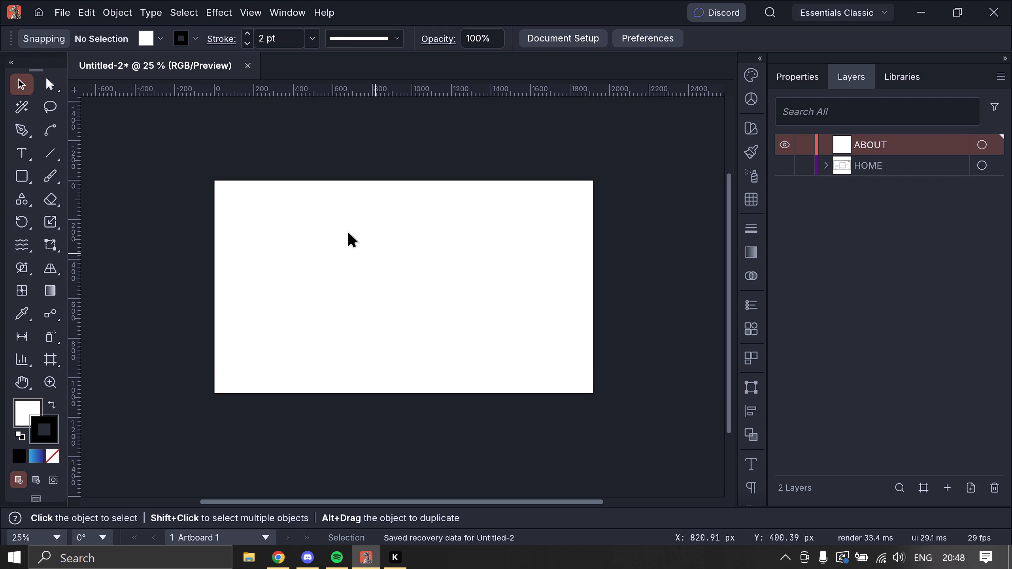
click(24, 390)
click(440, 279)
drag(436, 284, 441, 363)
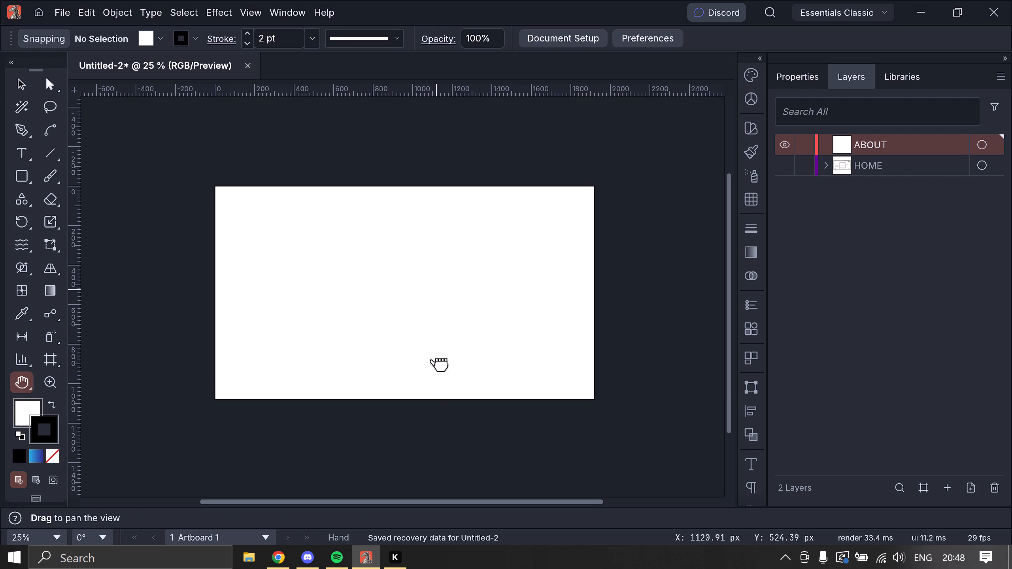
drag(441, 363, 434, 335)
scroll(432, 346, down, 2)
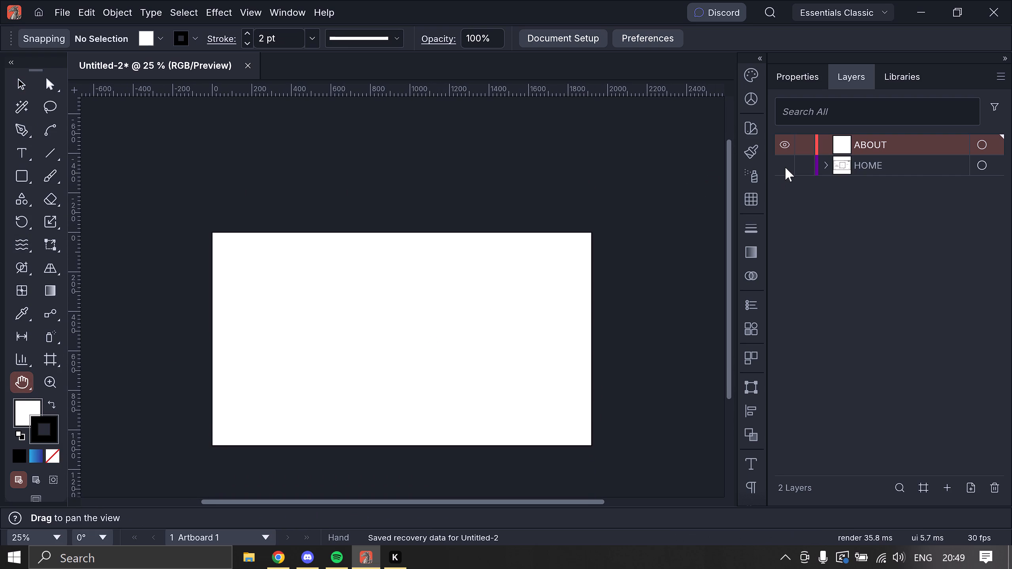
Toggle the visibility of the HOME and ABOUT layers to compare them, leaving both shown.
click(785, 167)
click(785, 167)
double_click(785, 167)
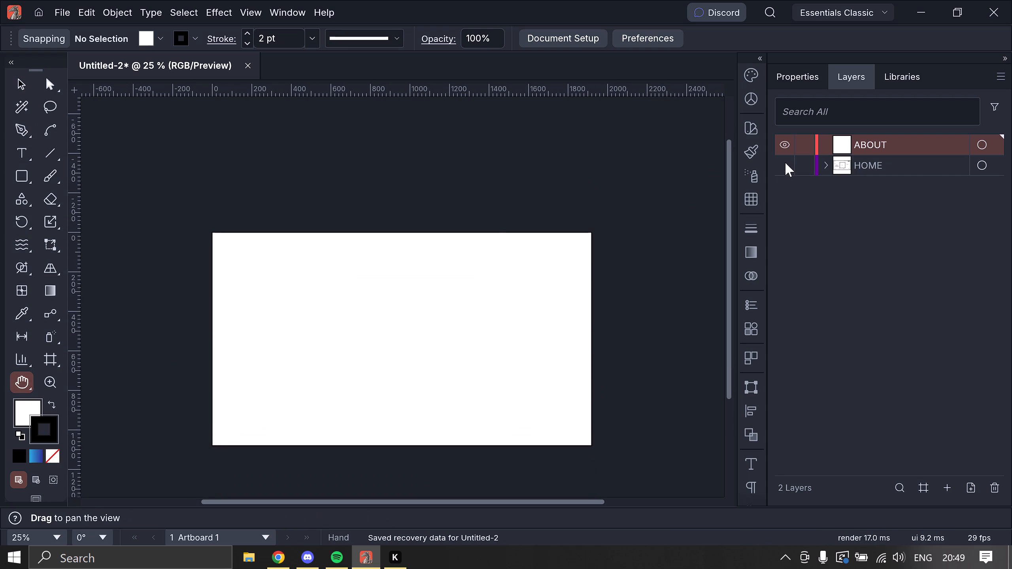
click(785, 142)
click(786, 142)
click(786, 142)
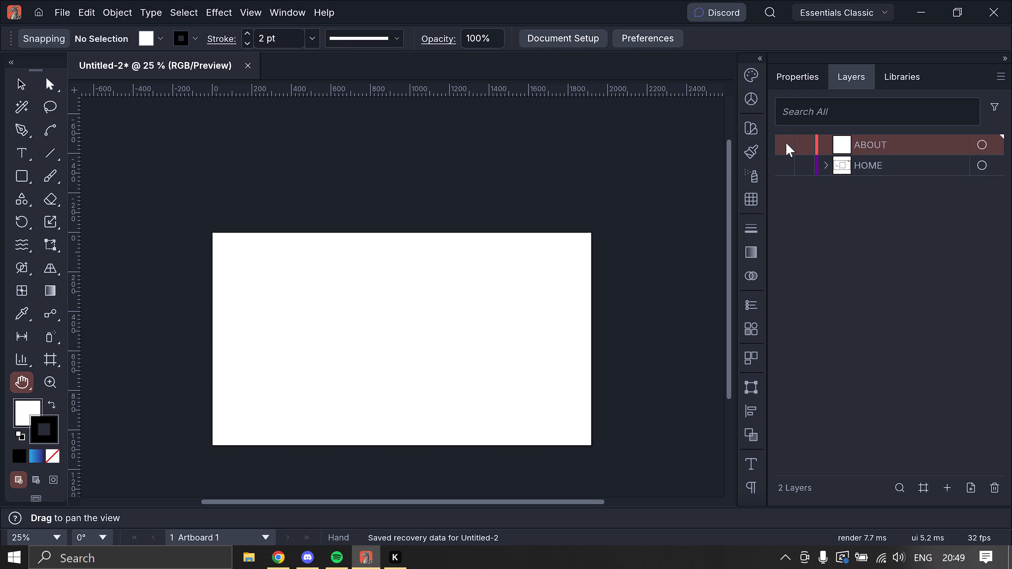
click(787, 143)
click(784, 166)
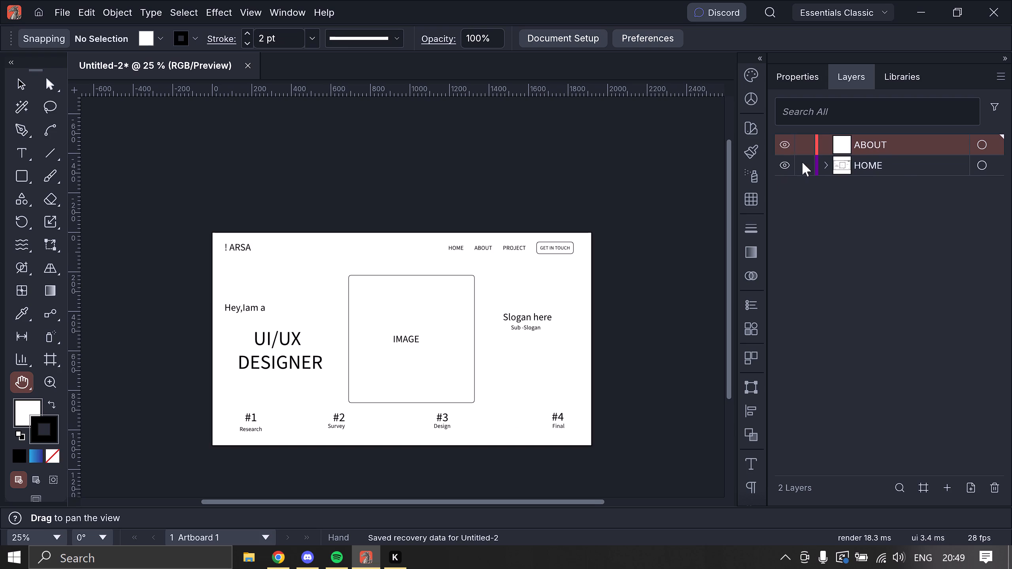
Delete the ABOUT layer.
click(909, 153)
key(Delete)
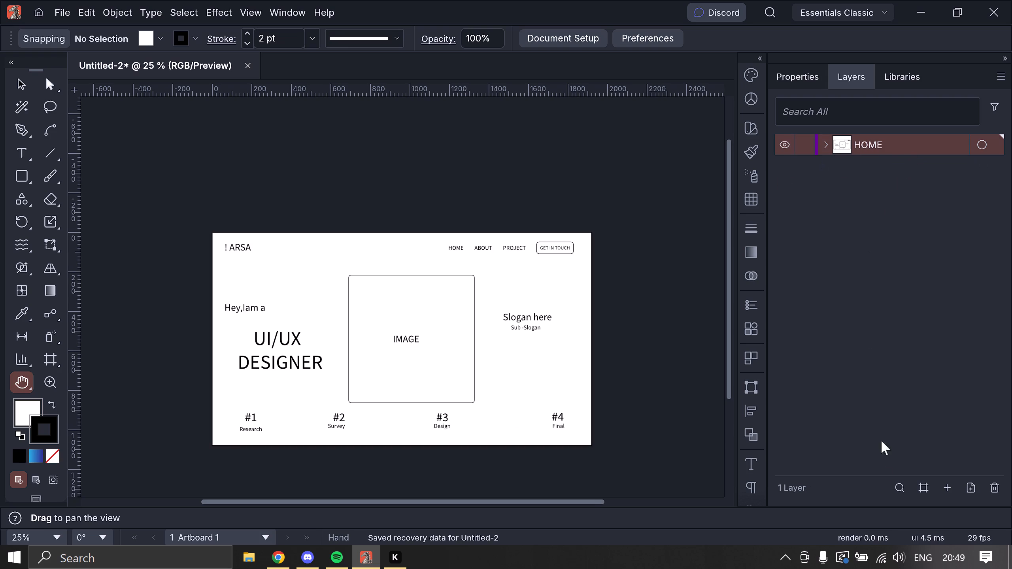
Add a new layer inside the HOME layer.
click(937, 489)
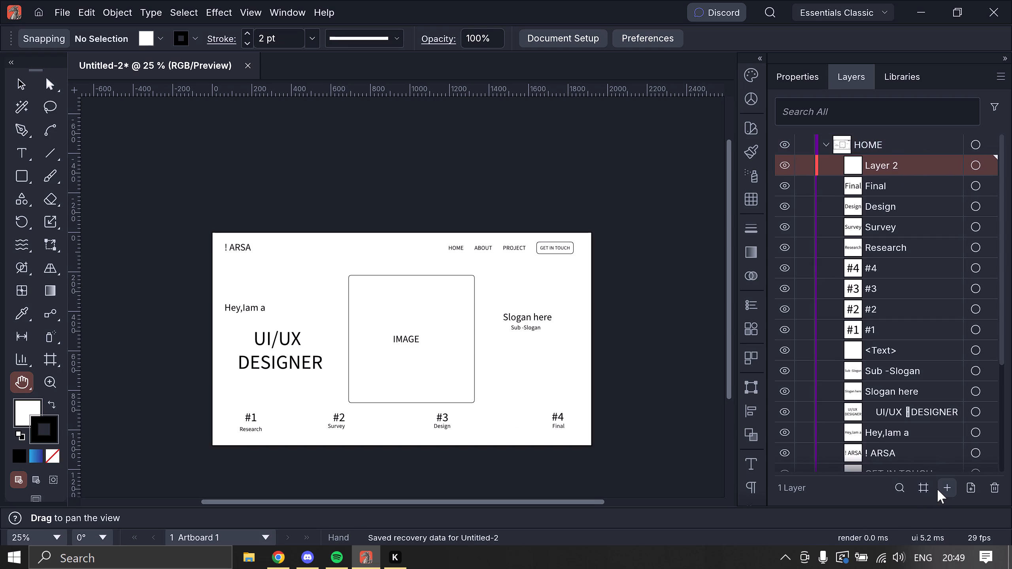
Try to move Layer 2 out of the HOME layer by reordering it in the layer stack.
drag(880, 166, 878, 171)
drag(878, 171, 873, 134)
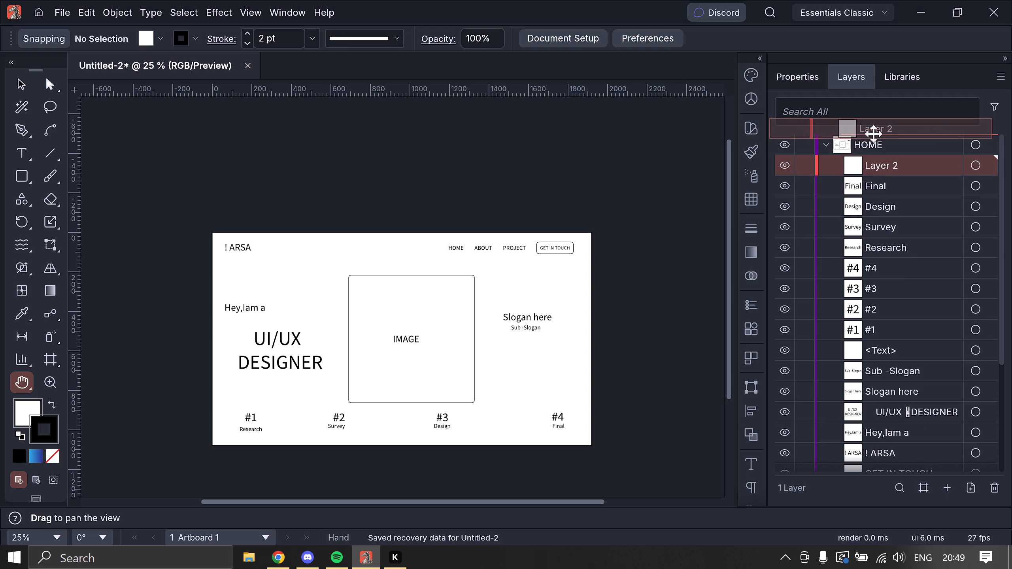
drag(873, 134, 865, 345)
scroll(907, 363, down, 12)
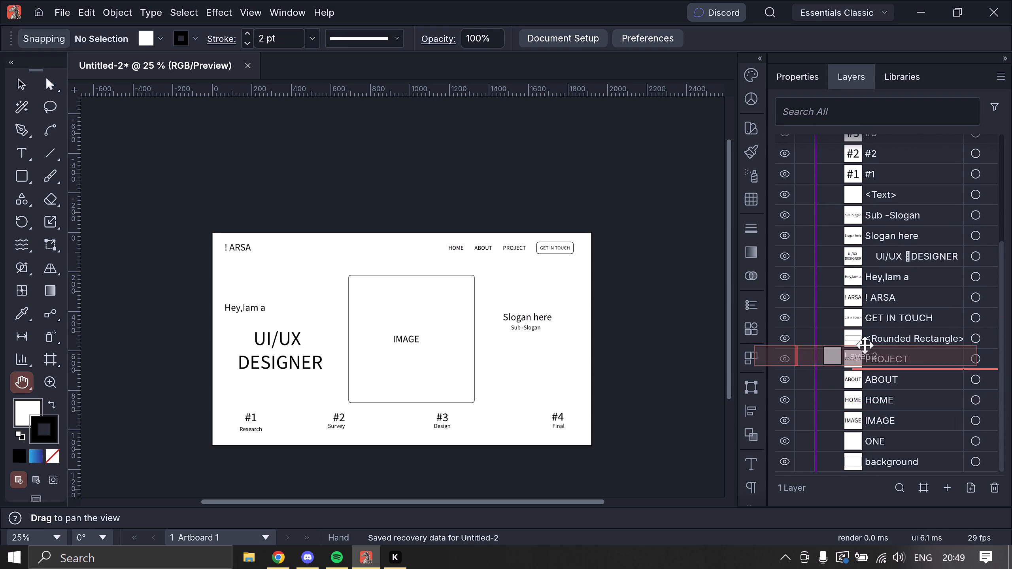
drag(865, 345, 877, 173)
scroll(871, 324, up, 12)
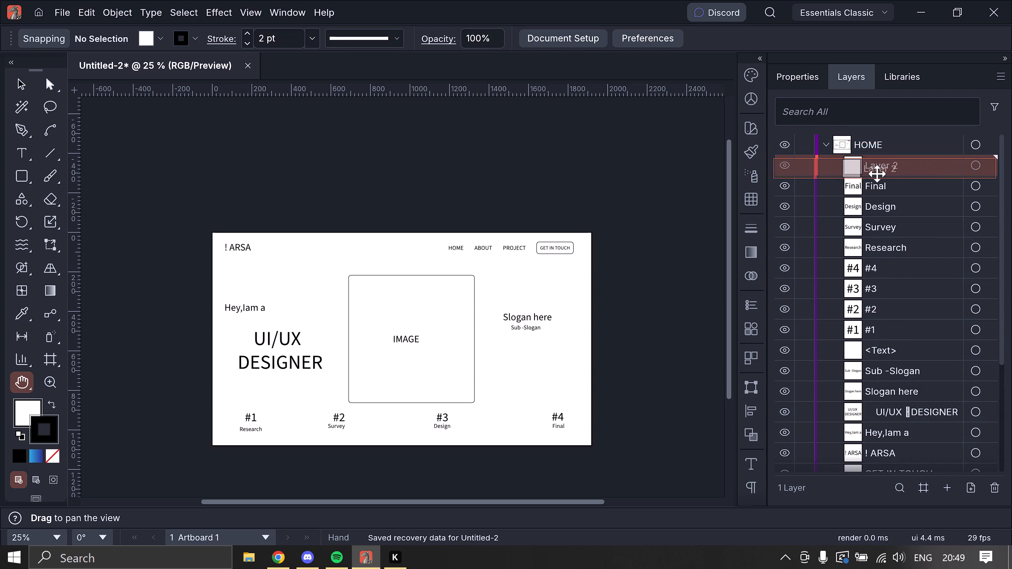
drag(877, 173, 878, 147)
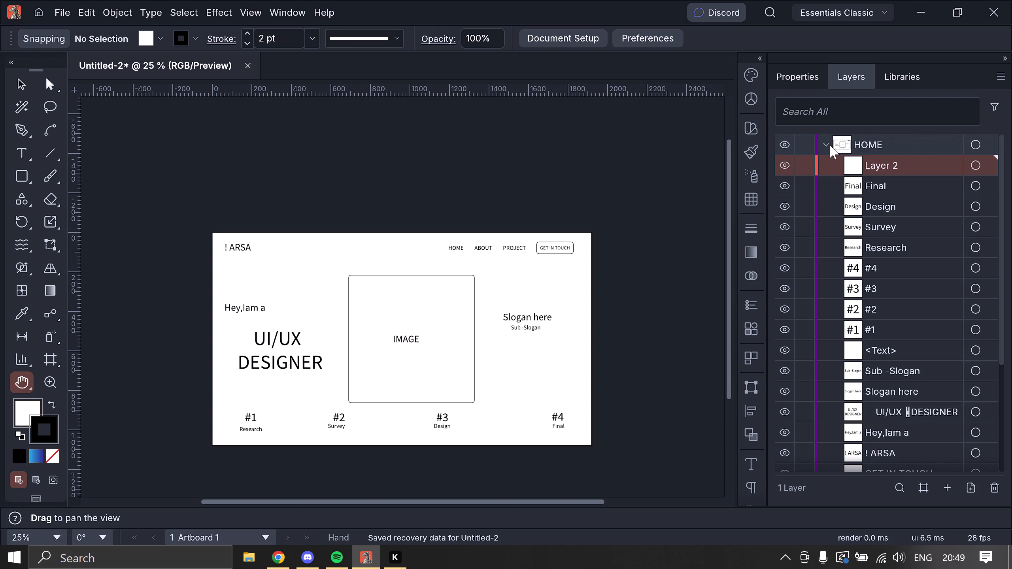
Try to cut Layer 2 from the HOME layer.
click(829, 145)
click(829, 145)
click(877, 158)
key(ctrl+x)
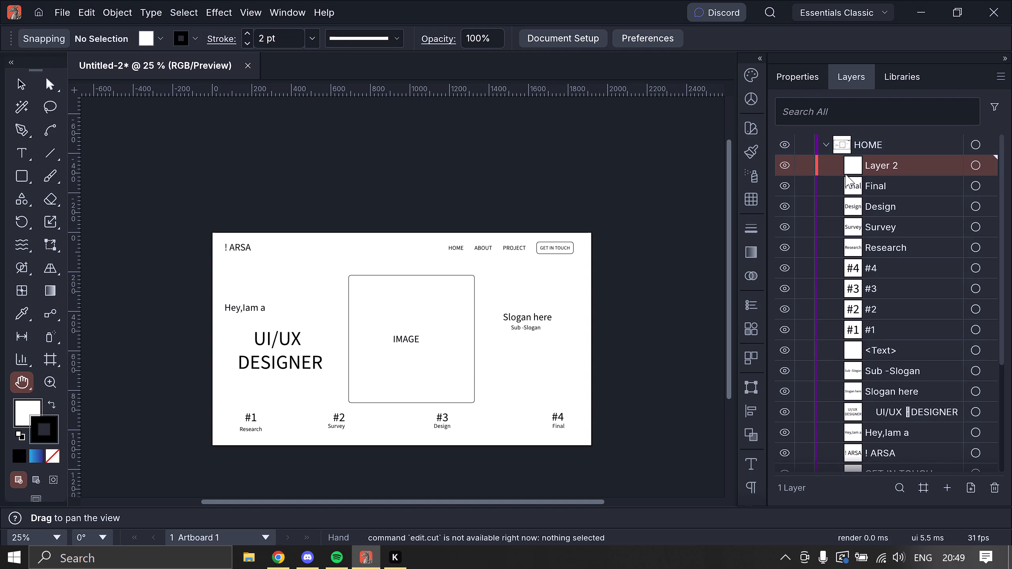
Hide the HOME layer to check the empty artboard and show it again.
drag(335, 276, 344, 221)
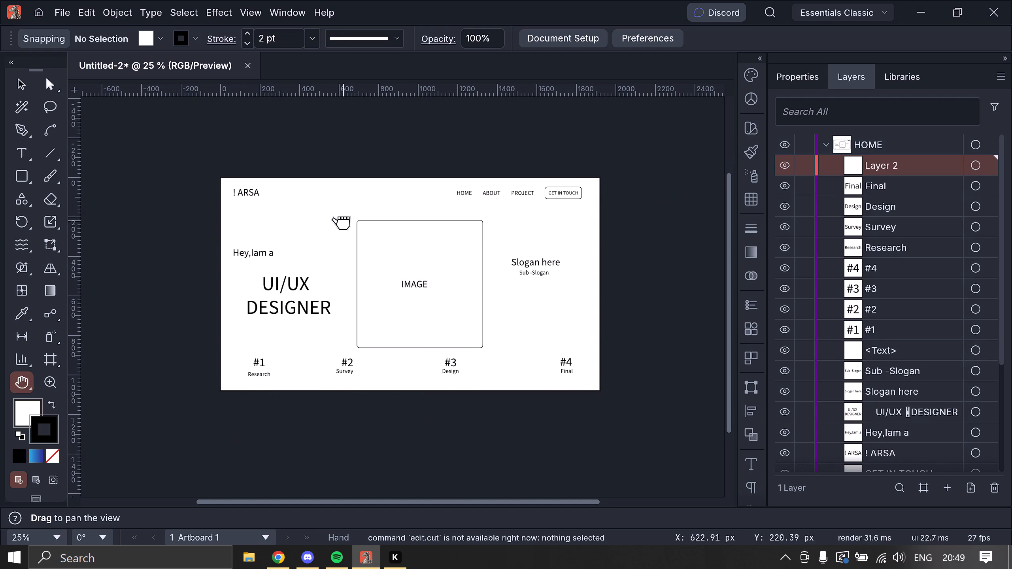
drag(344, 221, 344, 239)
click(783, 145)
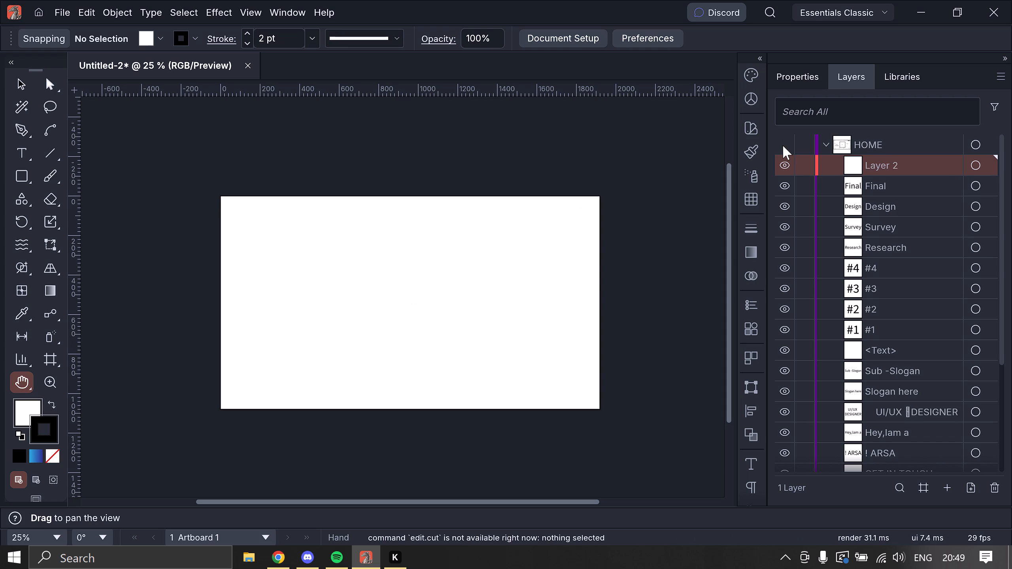
click(543, 278)
drag(540, 279, 536, 326)
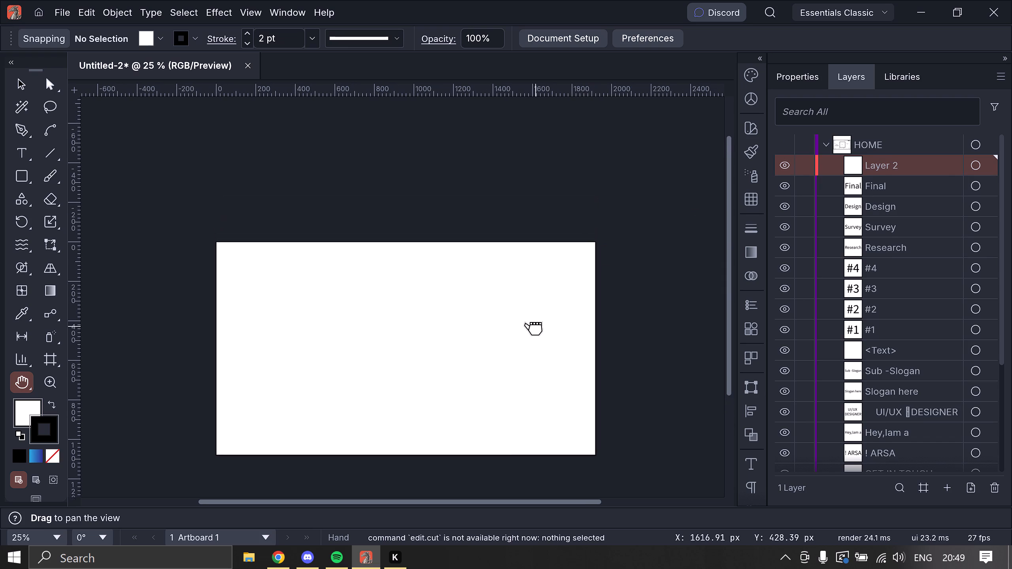
drag(536, 326, 539, 303)
click(784, 143)
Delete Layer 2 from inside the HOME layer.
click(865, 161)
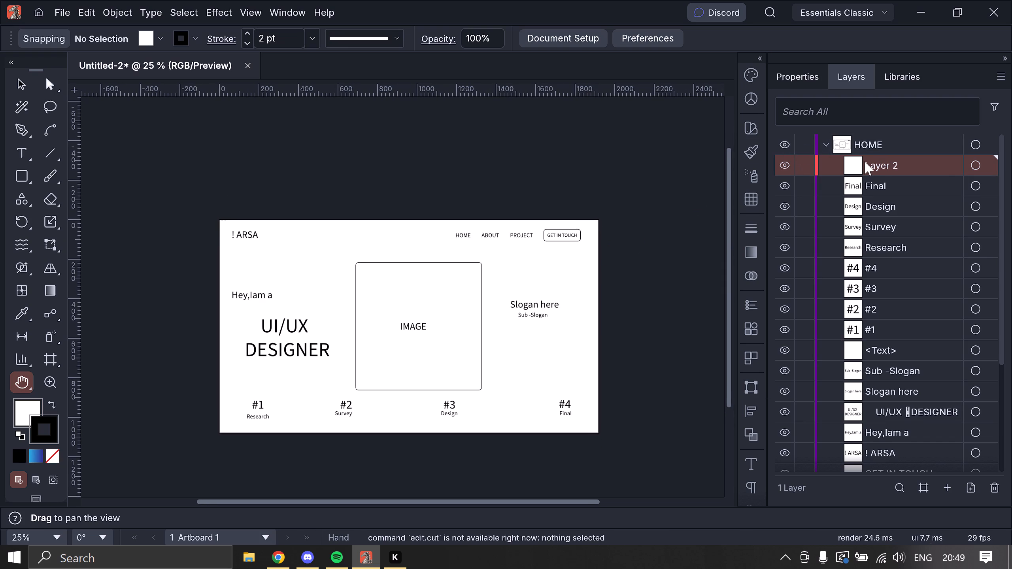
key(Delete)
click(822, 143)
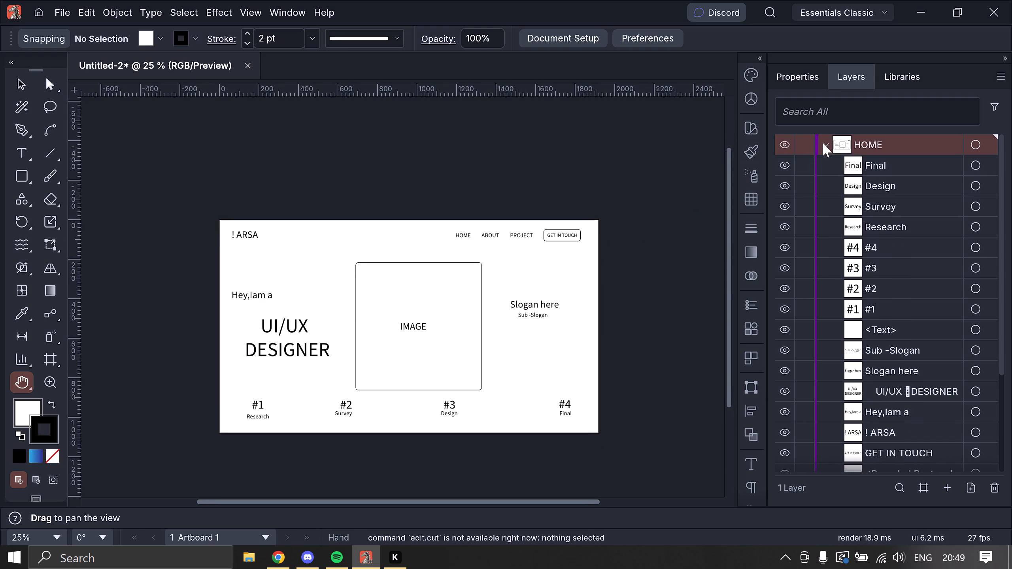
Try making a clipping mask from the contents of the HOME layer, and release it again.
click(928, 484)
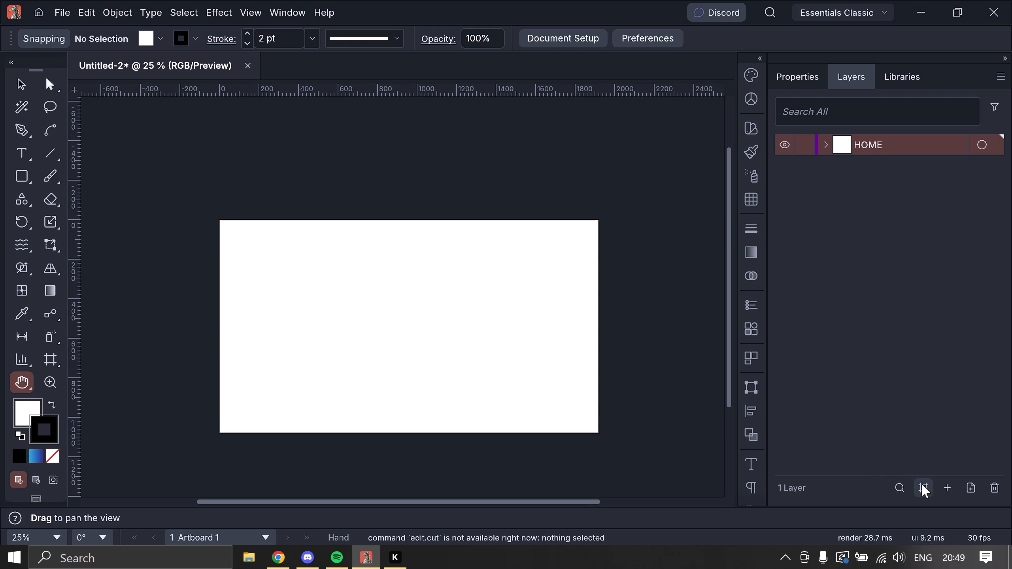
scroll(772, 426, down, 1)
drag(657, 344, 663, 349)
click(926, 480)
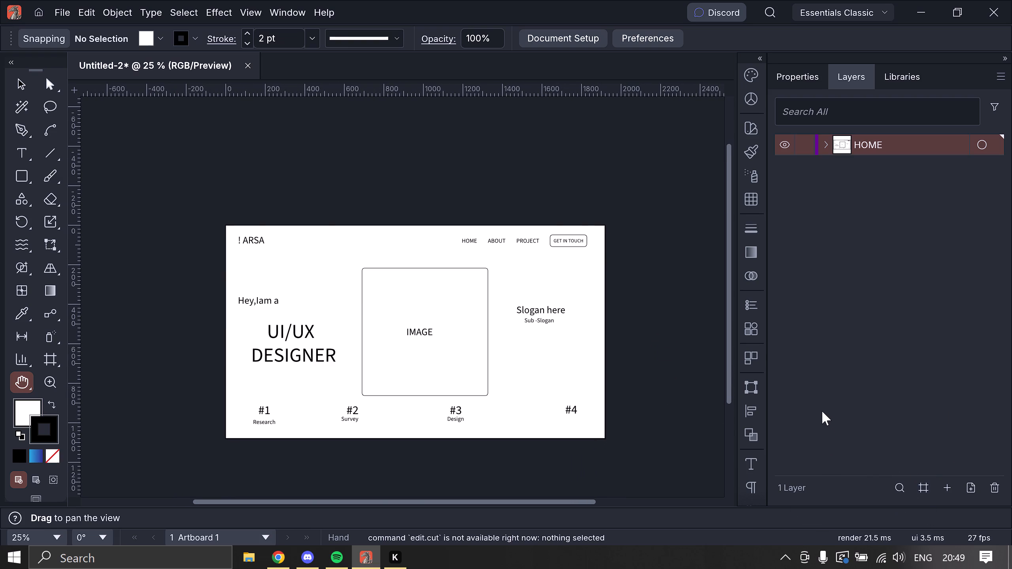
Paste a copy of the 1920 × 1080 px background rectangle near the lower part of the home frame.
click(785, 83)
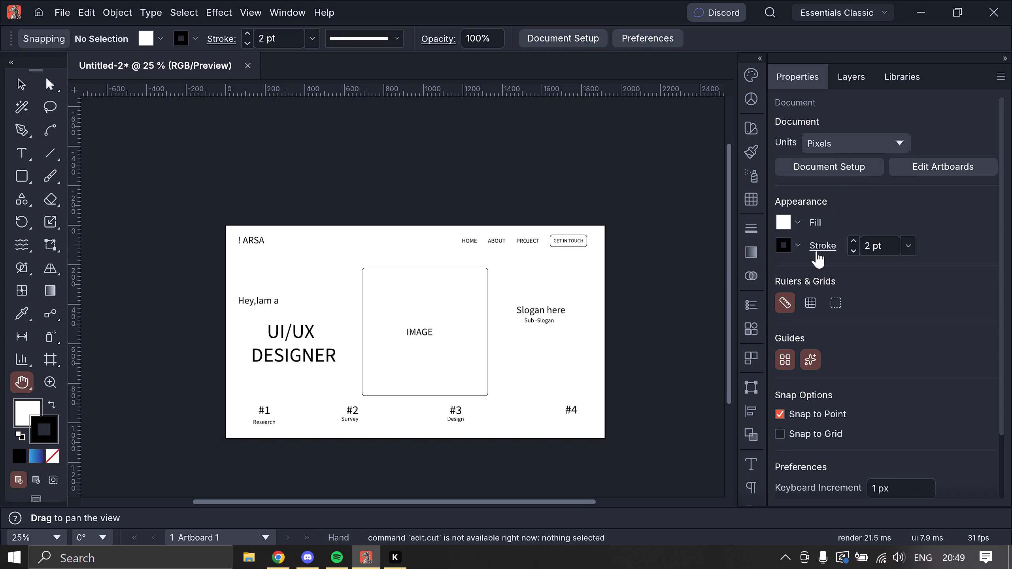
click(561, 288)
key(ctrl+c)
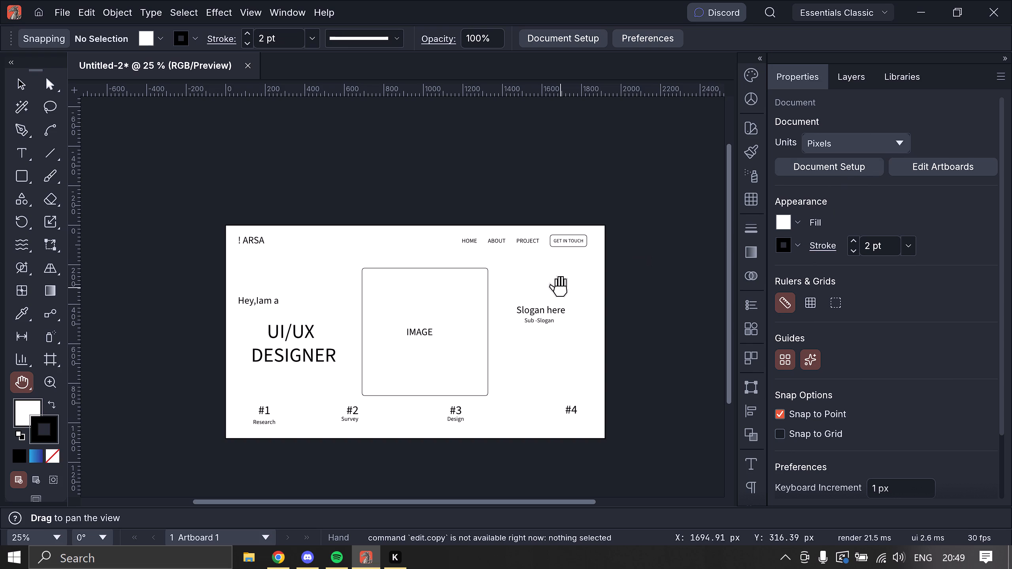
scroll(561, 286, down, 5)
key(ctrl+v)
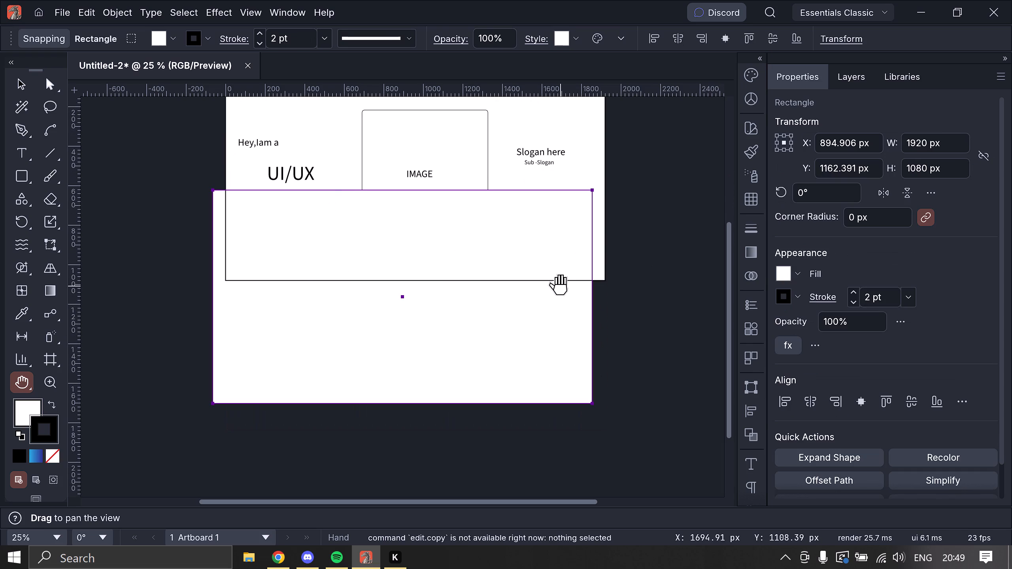
Expand the HOME layer and toggle the visibility of the bottommost Final object off and on to check it.
click(854, 83)
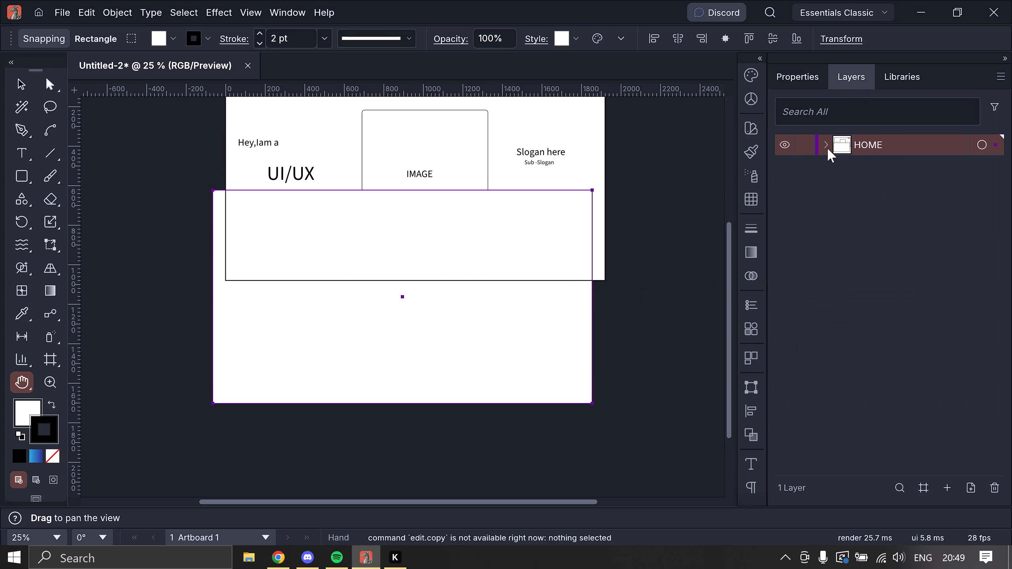
click(827, 148)
scroll(897, 238, down, 12)
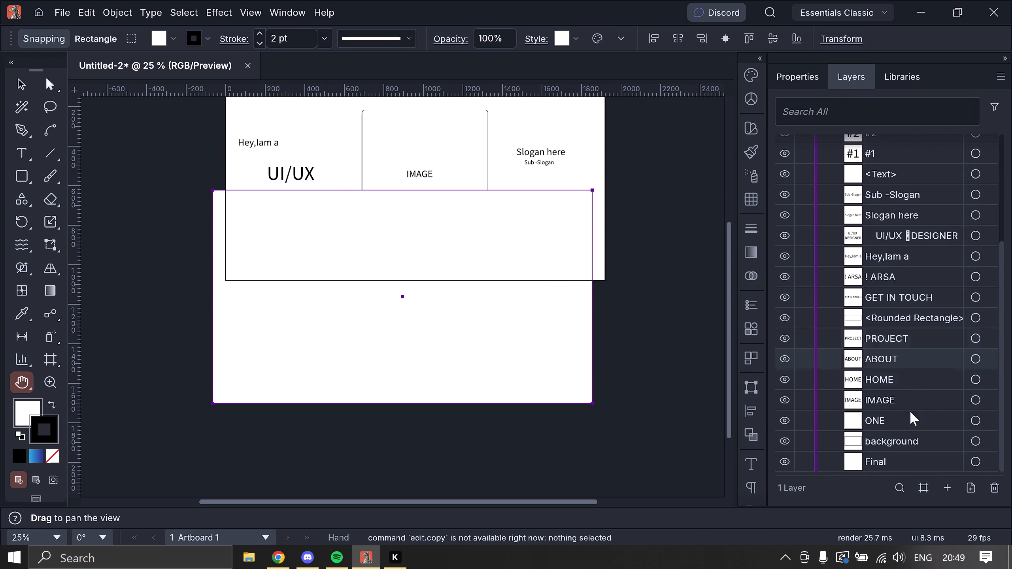
scroll(897, 449, down, 4)
click(859, 460)
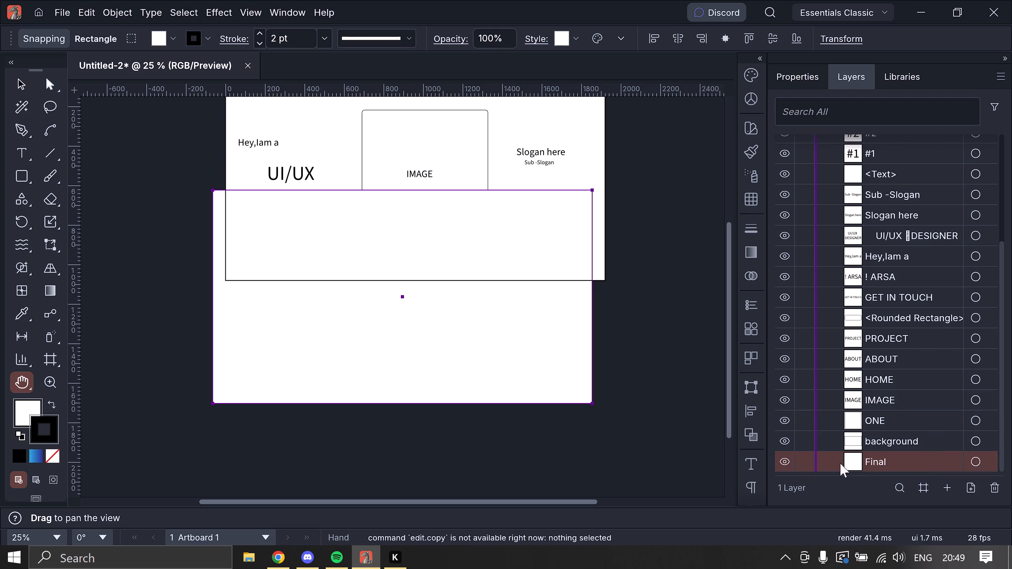
click(780, 460)
click(780, 460)
Look through the HOME layer's objects and toggle the visibility of ONE off and on to identify it.
scroll(853, 429, up, 2)
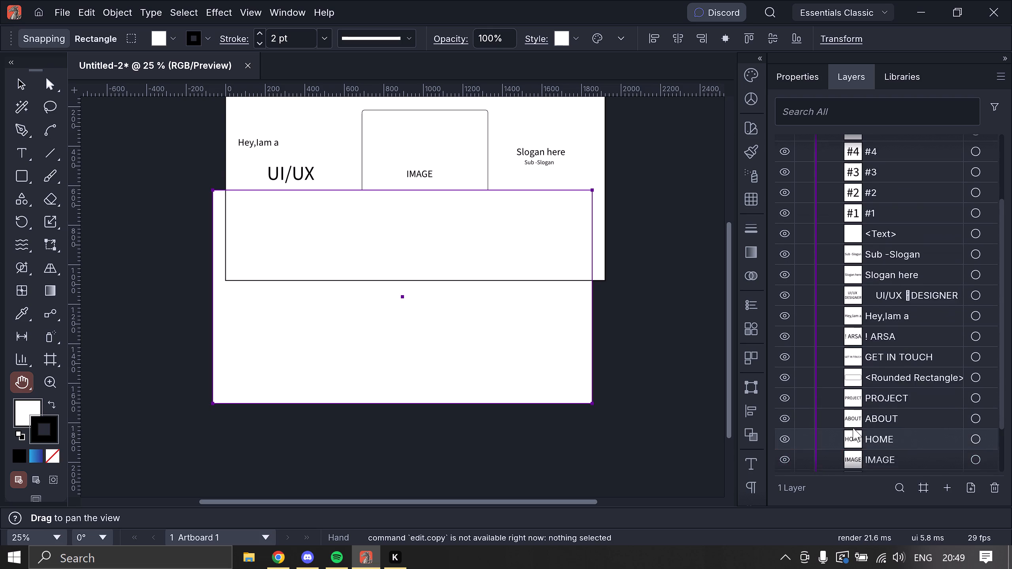
scroll(853, 428, up, 7)
scroll(853, 408, down, 6)
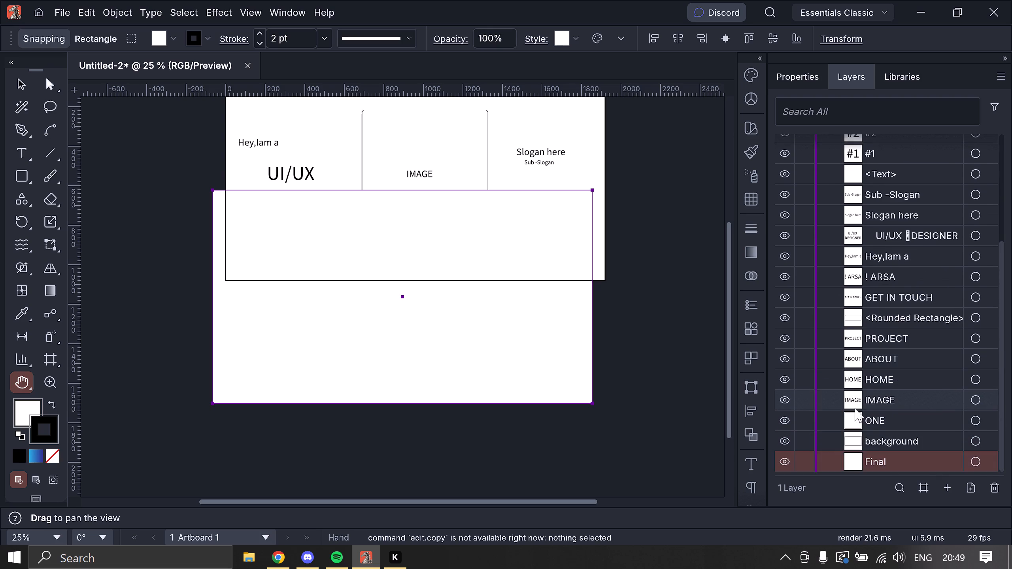
scroll(855, 408, up, 1)
scroll(855, 408, down, 1)
click(782, 424)
click(782, 424)
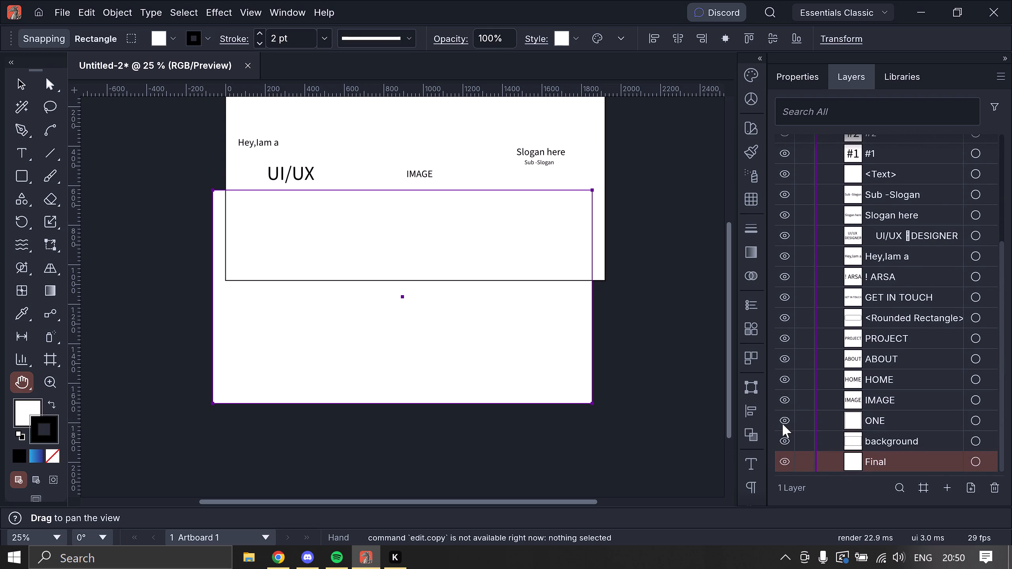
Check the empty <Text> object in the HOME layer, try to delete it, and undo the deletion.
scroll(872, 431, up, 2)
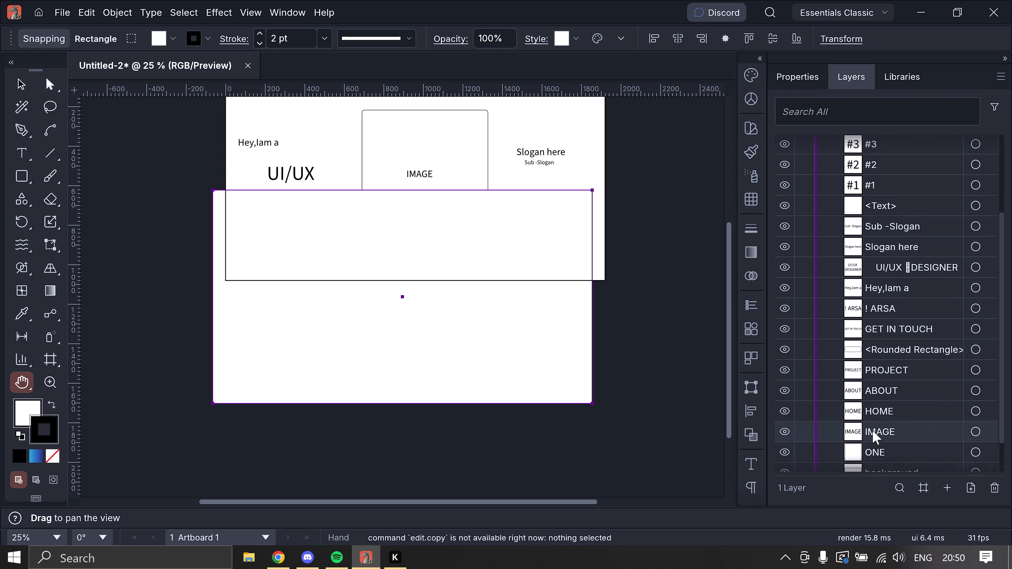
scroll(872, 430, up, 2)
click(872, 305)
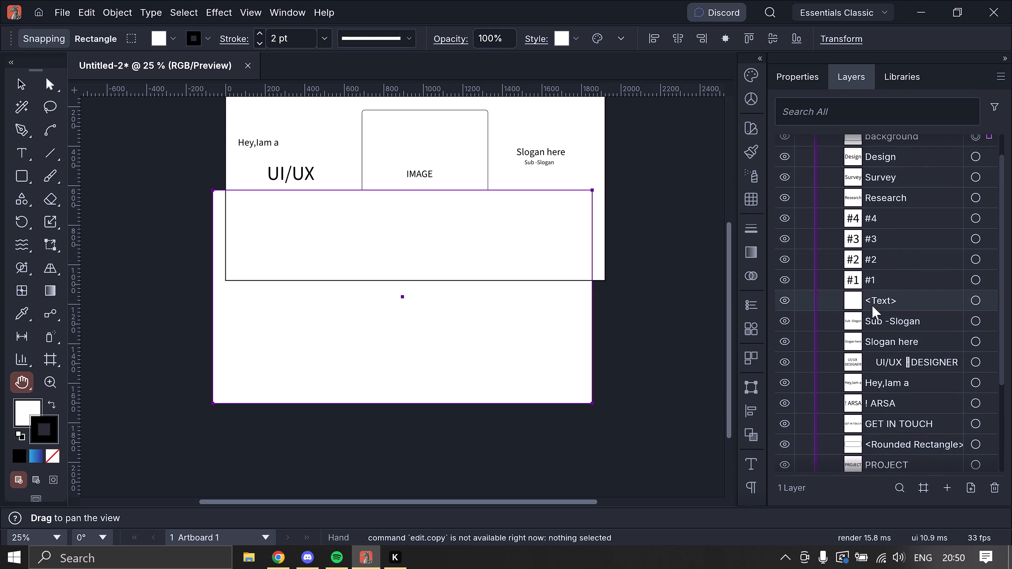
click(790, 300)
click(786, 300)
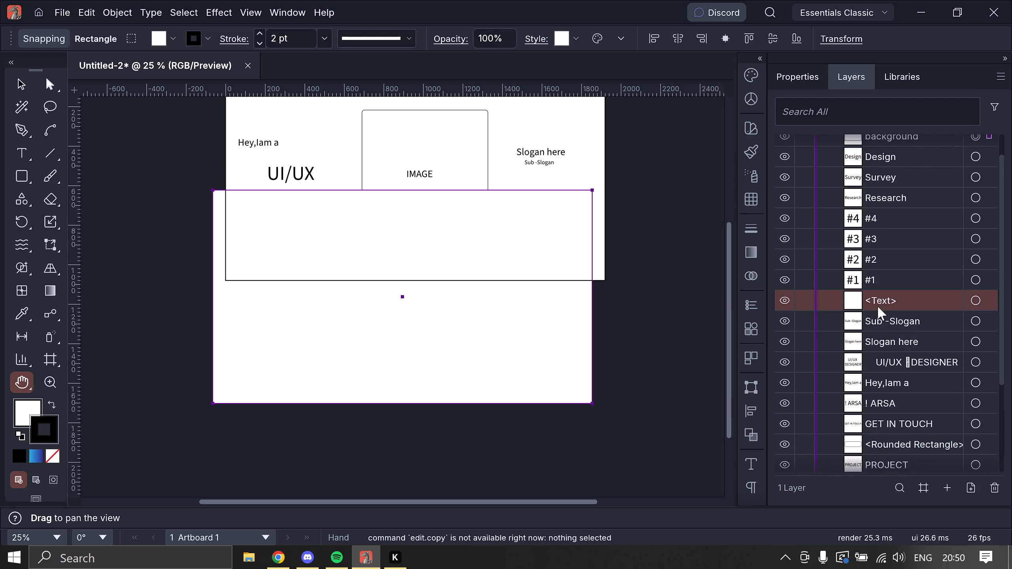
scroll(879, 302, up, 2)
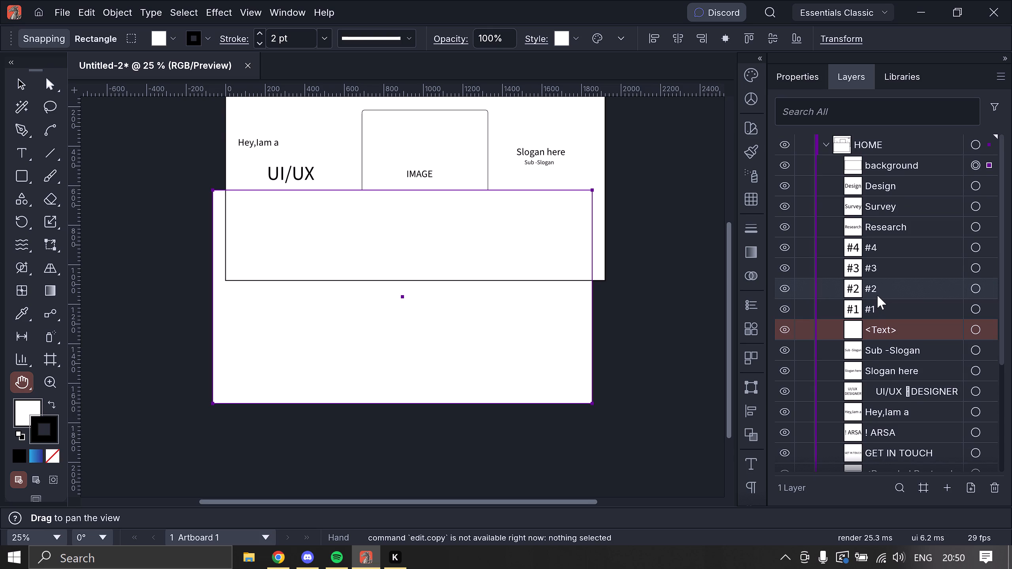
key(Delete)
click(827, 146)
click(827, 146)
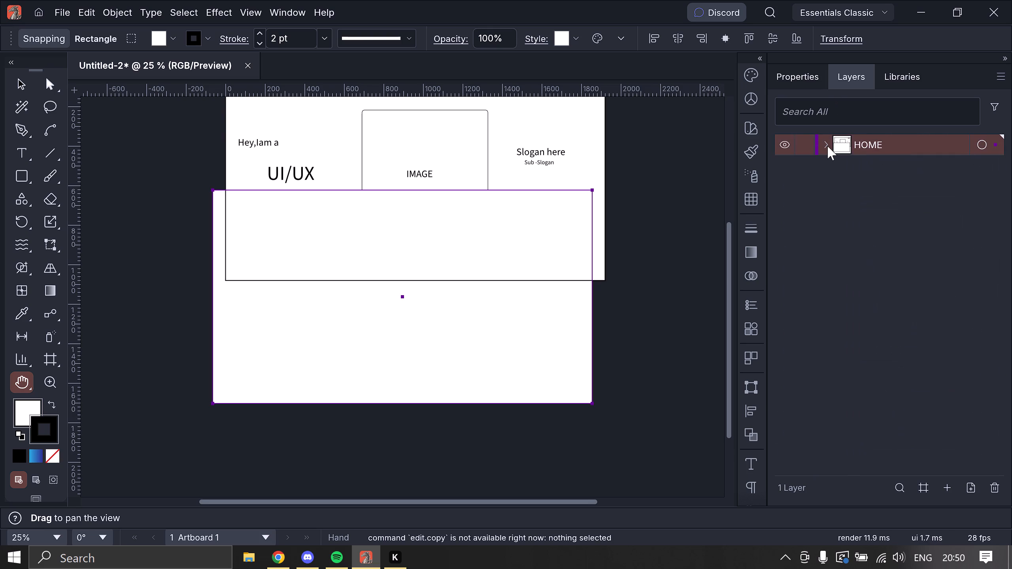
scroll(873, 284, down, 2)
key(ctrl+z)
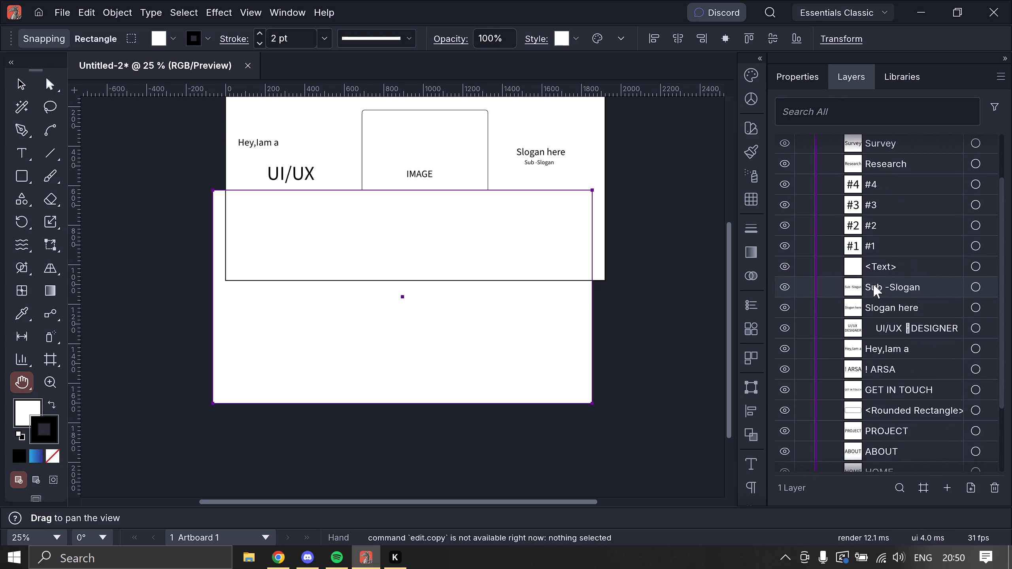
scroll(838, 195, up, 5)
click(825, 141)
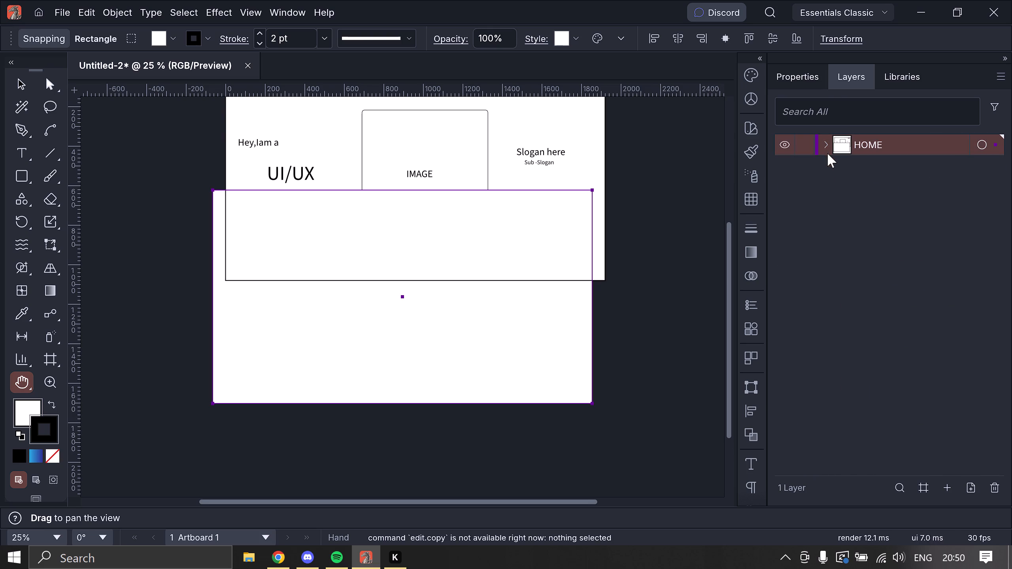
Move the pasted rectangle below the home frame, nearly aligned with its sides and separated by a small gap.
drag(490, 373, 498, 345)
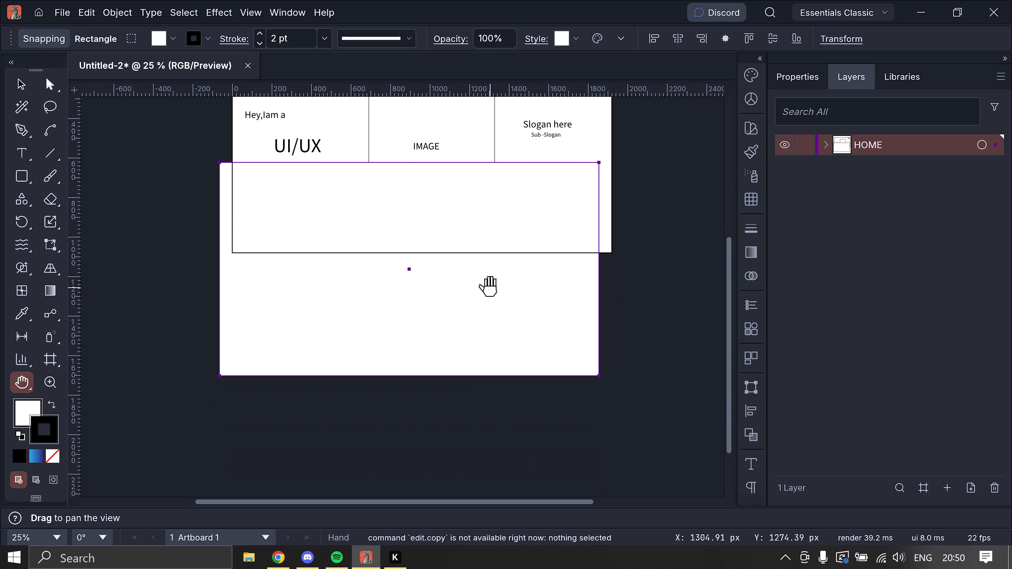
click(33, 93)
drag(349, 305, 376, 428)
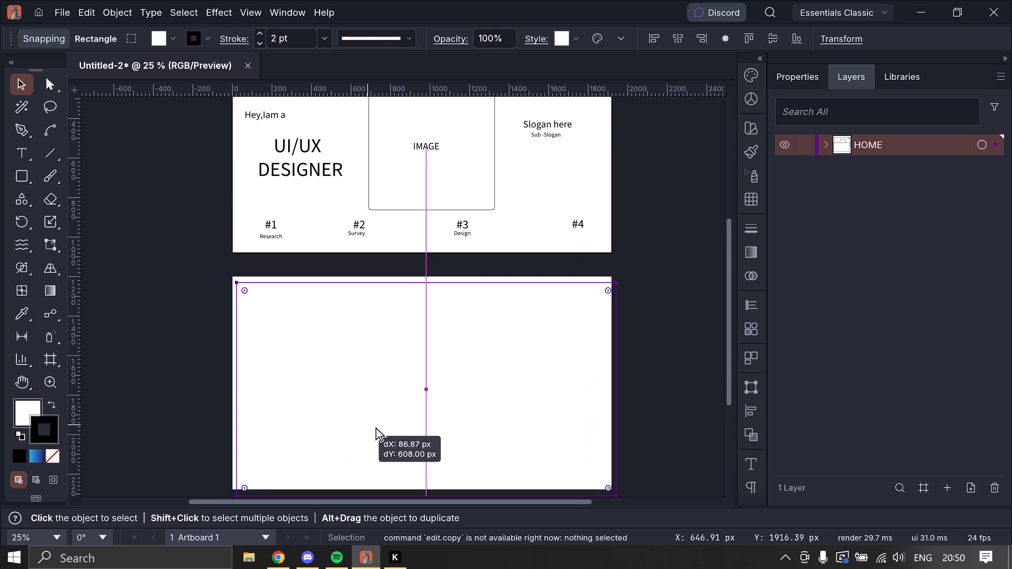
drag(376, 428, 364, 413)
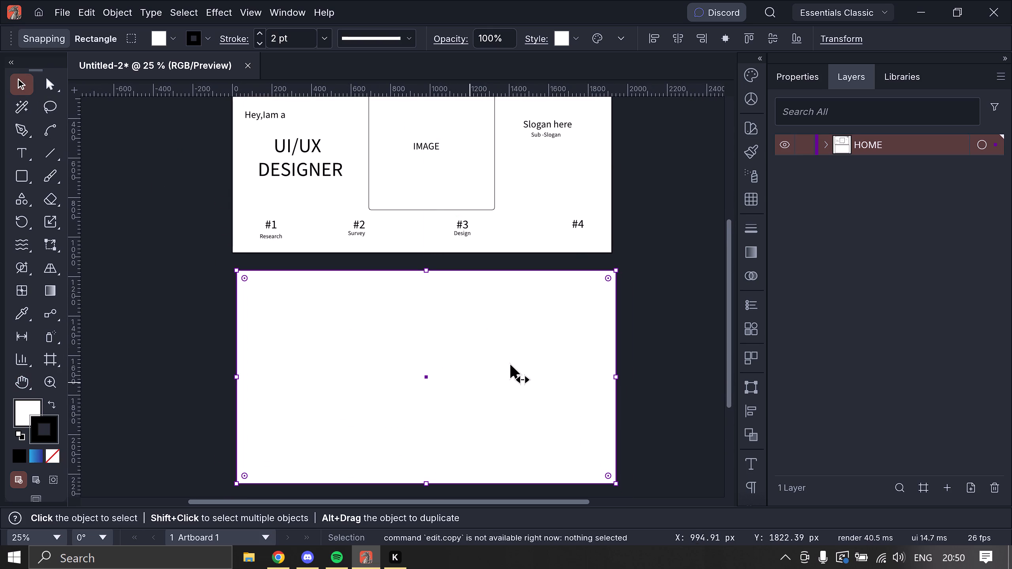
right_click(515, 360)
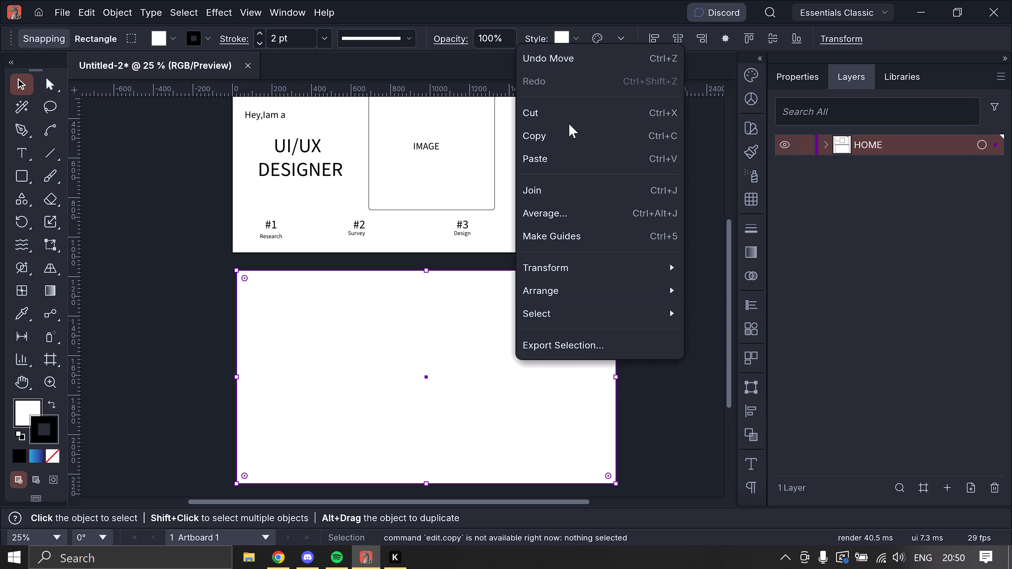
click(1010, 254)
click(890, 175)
Toggle the HOME layer's visibility off and on repeatedly to check which artwork belongs to it.
click(782, 145)
click(782, 145)
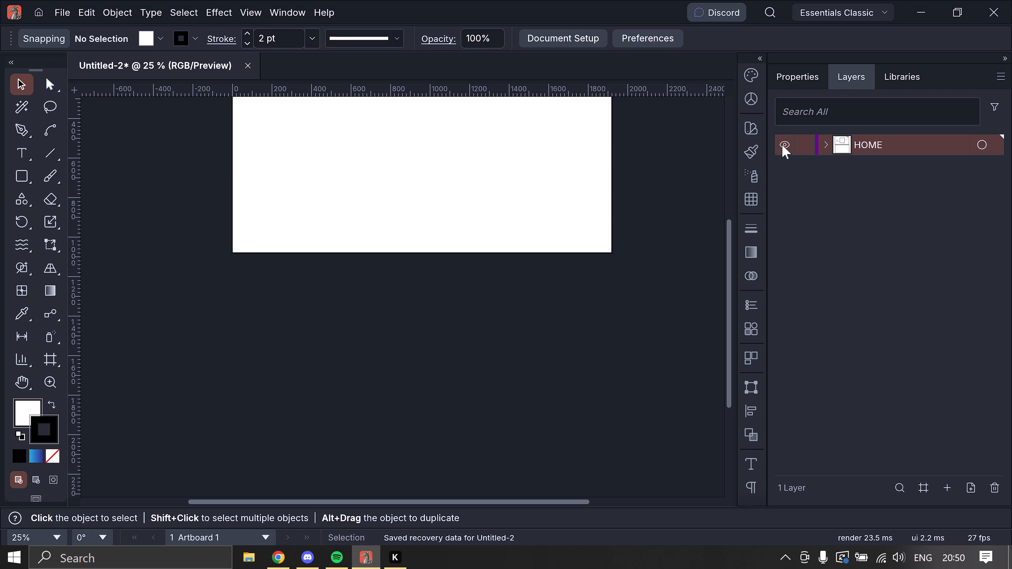
click(782, 145)
click(782, 145)
click(782, 145)
click(782, 145)
Expand the HOME layer and toggle its lower background object off and on to check what it covers.
click(829, 144)
scroll(877, 235, up, 2)
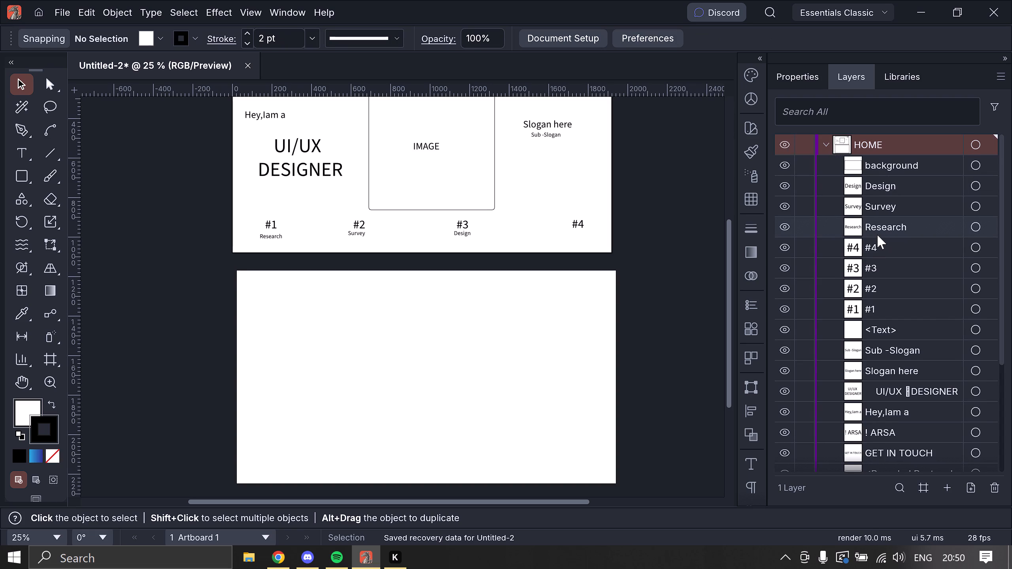
scroll(877, 235, down, 5)
scroll(908, 382, down, 2)
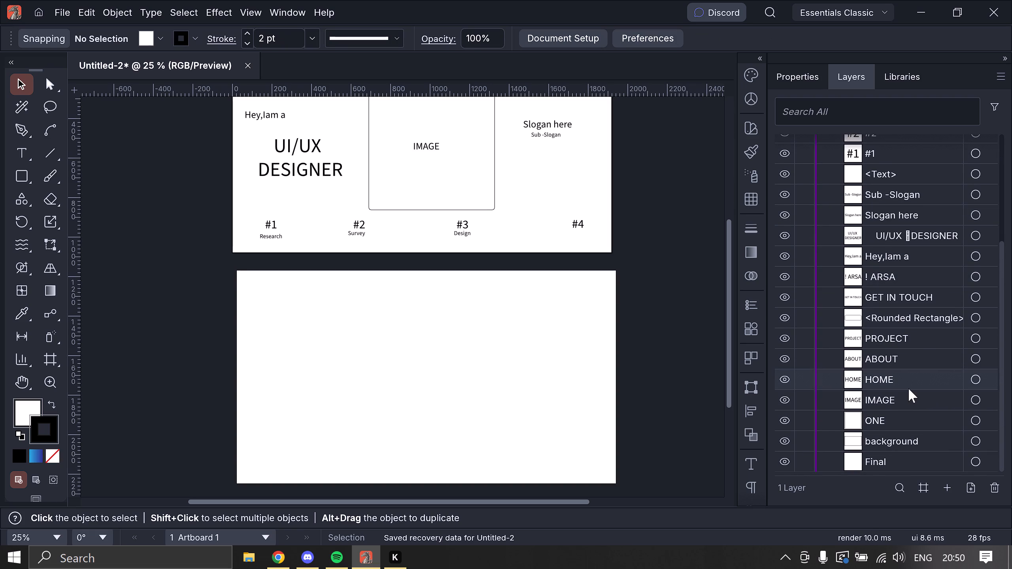
click(903, 439)
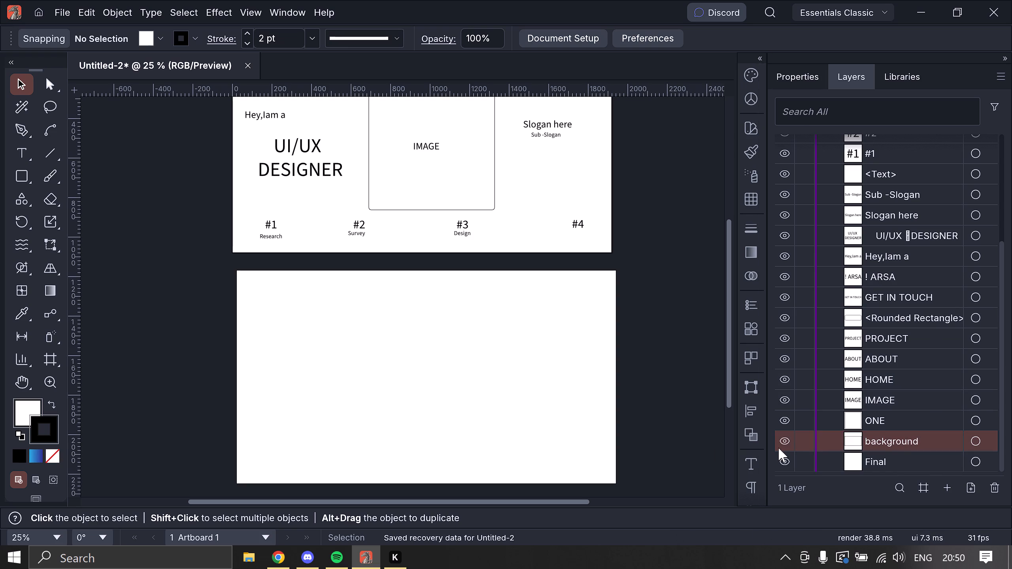
click(784, 441)
click(784, 441)
Pull the background rectangle out from behind the home frame's content and delete it.
scroll(807, 431, up, 3)
click(575, 170)
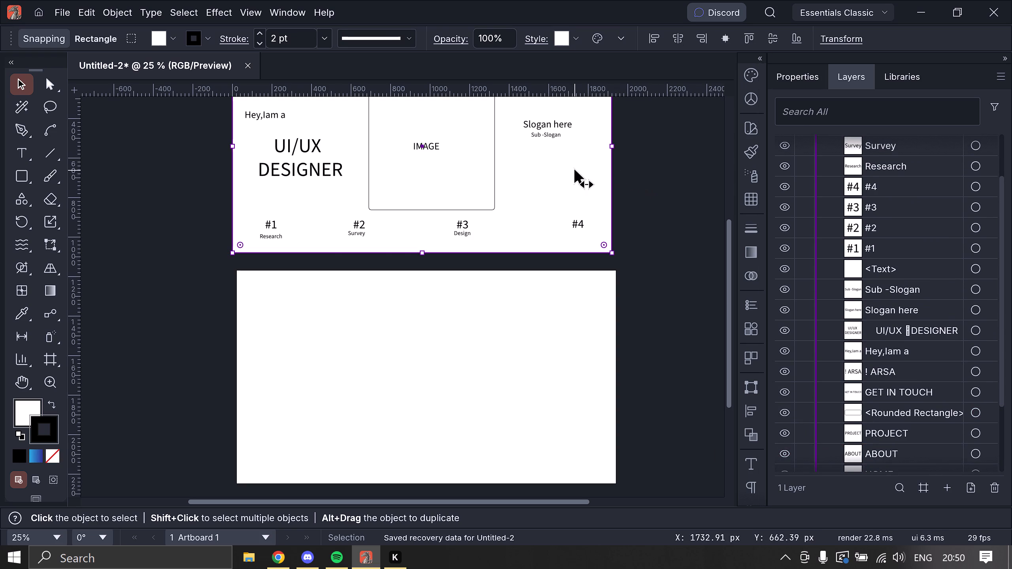
scroll(593, 229, up, 3)
drag(576, 286, 666, 358)
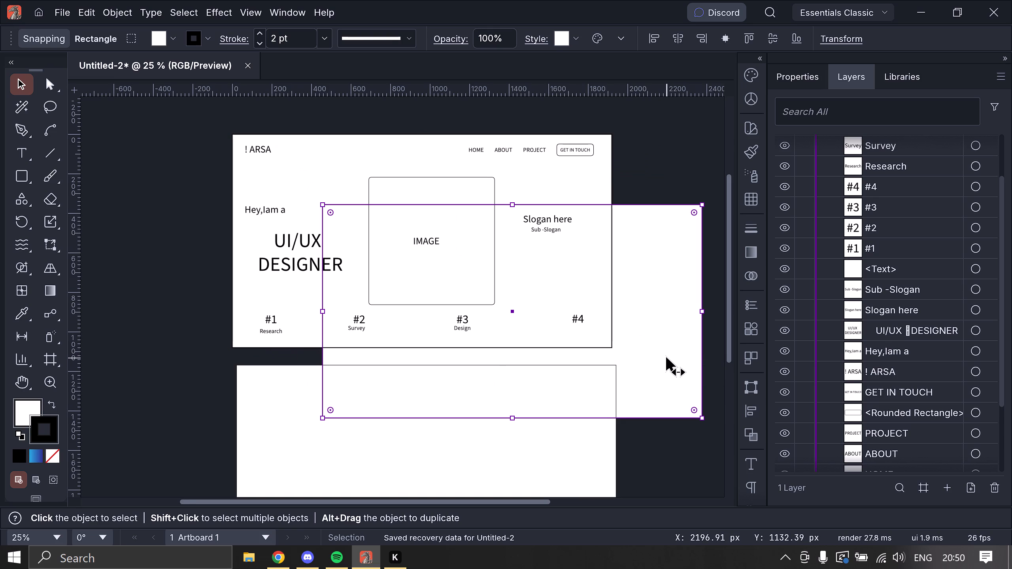
key(Delete)
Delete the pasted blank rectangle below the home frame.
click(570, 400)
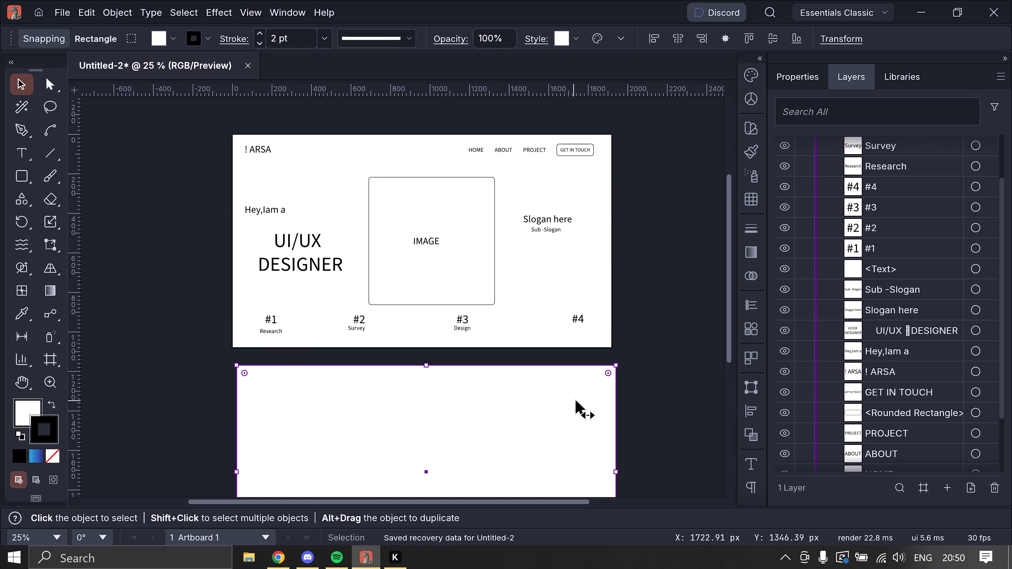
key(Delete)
Collapse the HOME layer and hide and reshow it to check what remains on the artboard.
click(589, 257)
scroll(834, 192, up, 6)
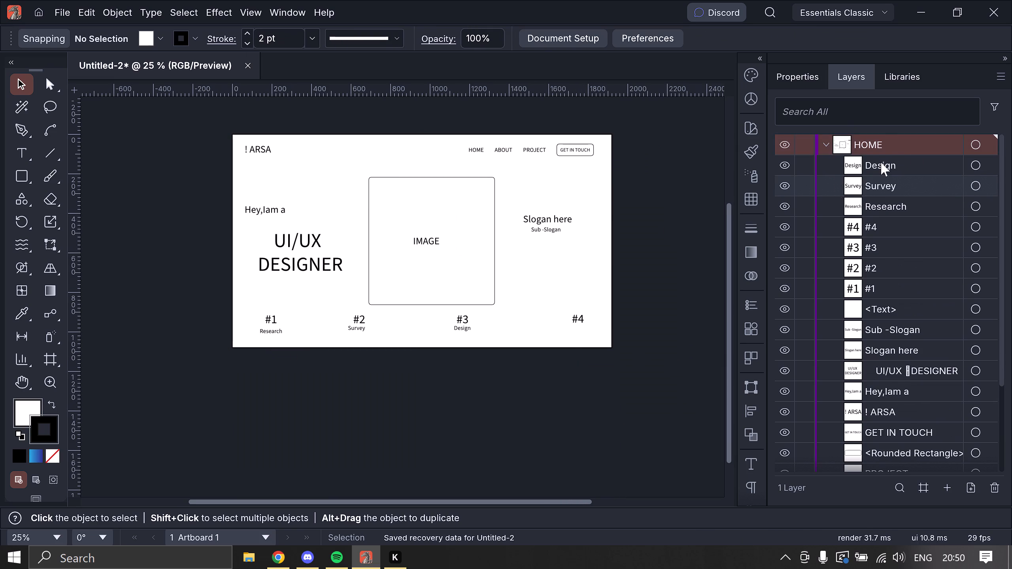
click(827, 147)
click(792, 144)
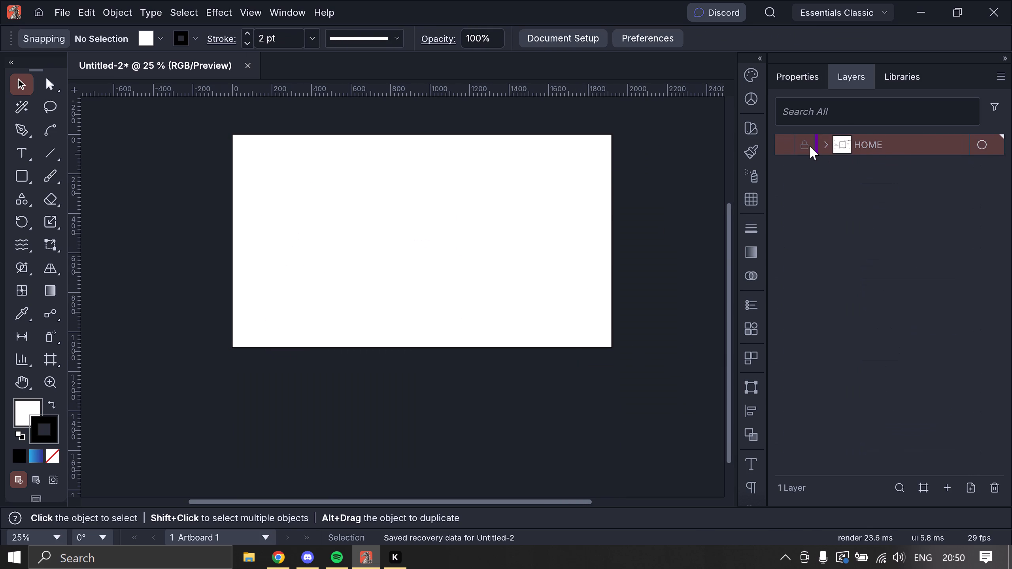
click(791, 147)
click(600, 284)
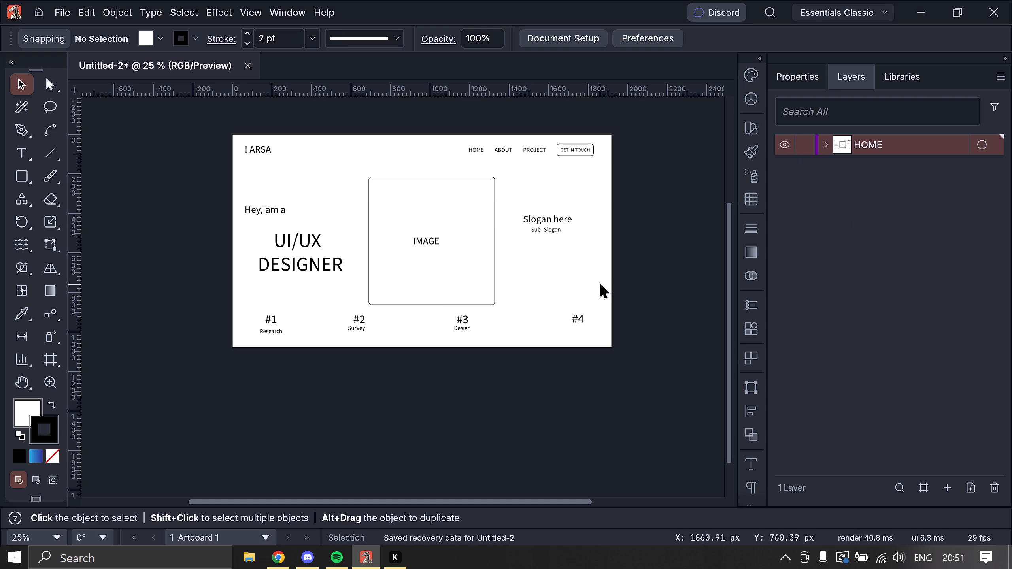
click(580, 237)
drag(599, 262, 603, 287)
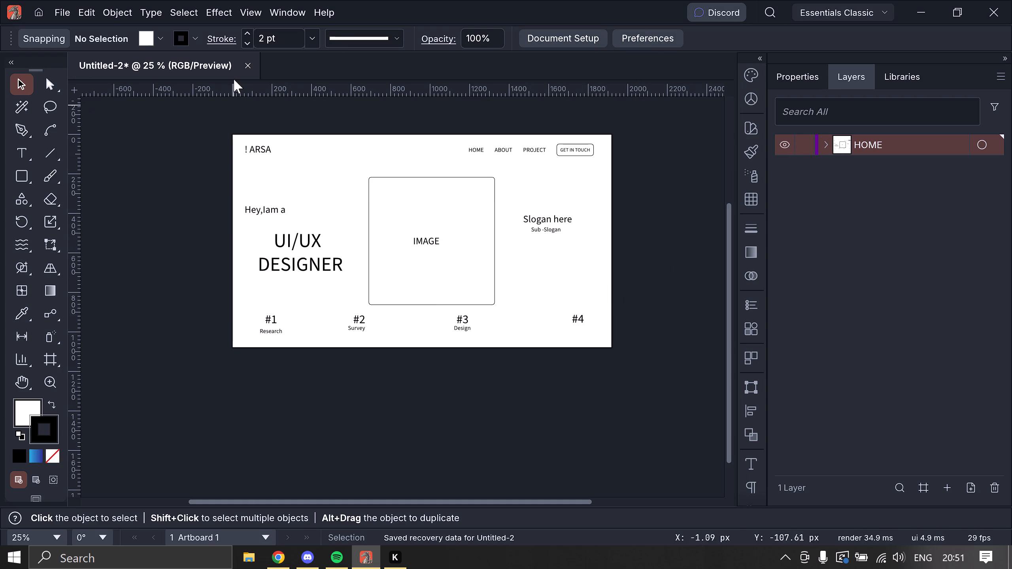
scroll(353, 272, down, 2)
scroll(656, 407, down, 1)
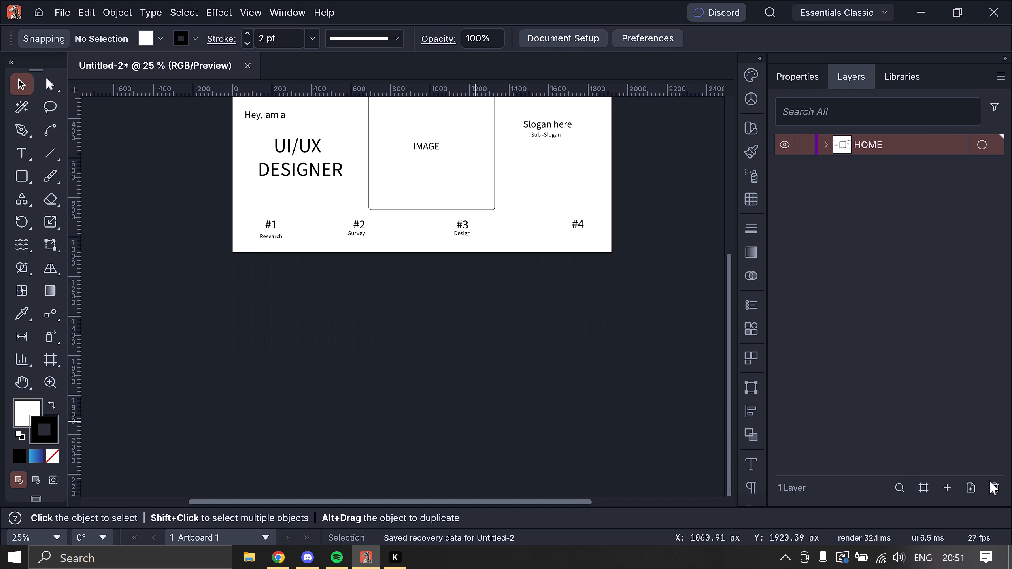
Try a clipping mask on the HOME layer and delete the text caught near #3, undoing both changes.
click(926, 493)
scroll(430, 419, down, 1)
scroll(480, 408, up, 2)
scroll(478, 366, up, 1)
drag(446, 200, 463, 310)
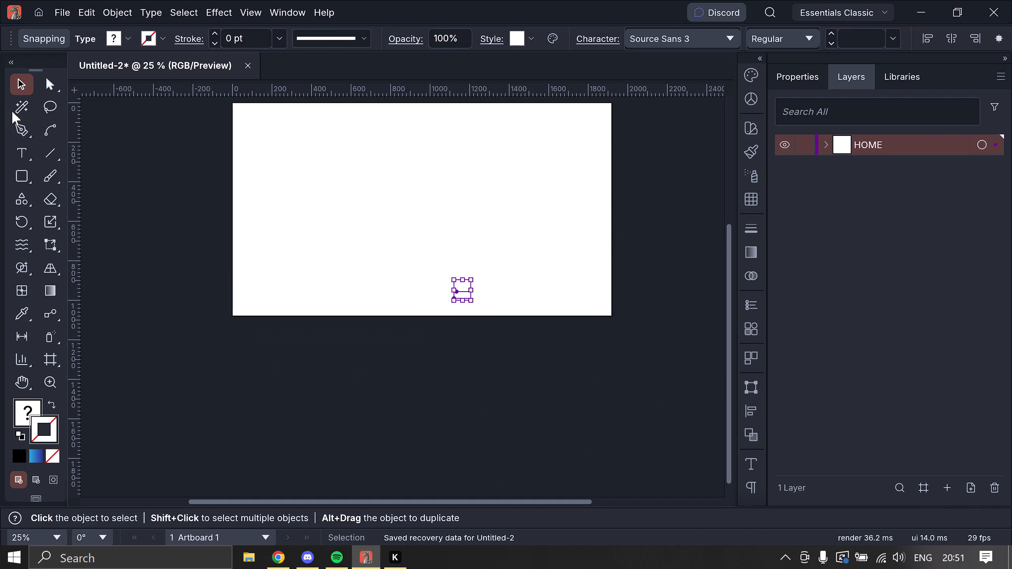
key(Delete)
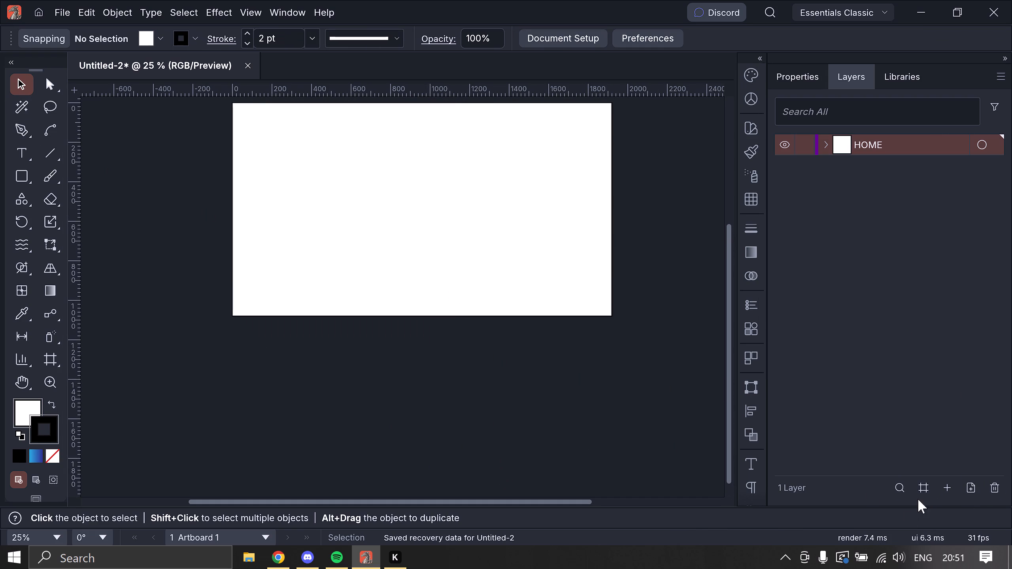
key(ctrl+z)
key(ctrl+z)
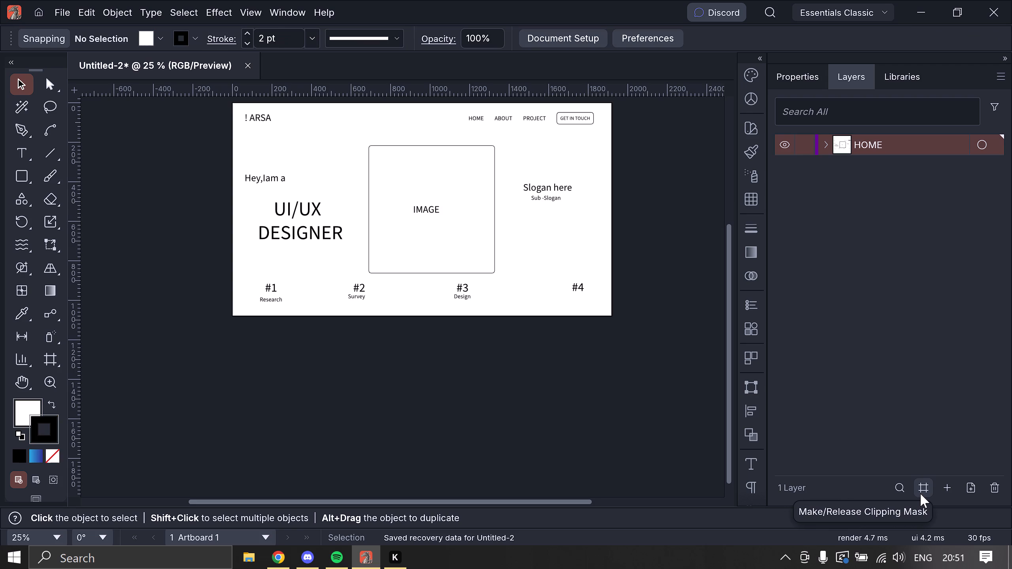
Expand and collapse the HOME layer and target its artwork to examine which objects it contains.
click(824, 143)
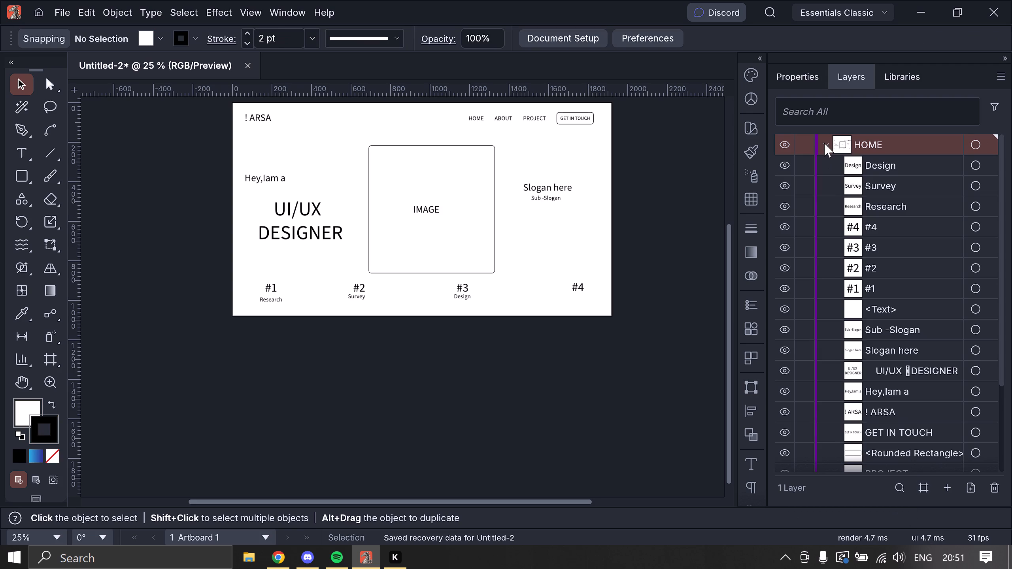
click(824, 143)
click(824, 143)
click(824, 143)
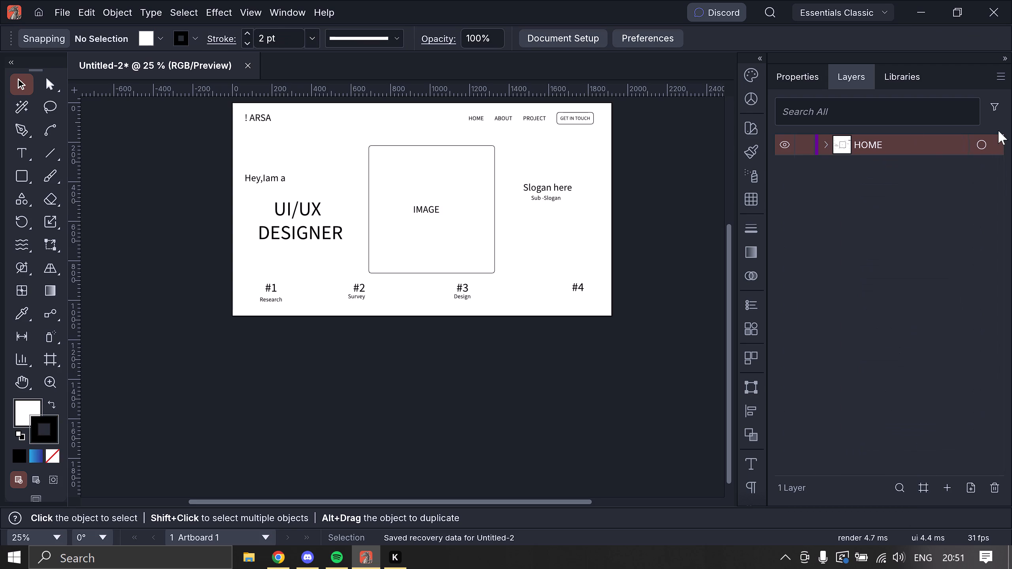
click(983, 146)
click(983, 146)
click(983, 146)
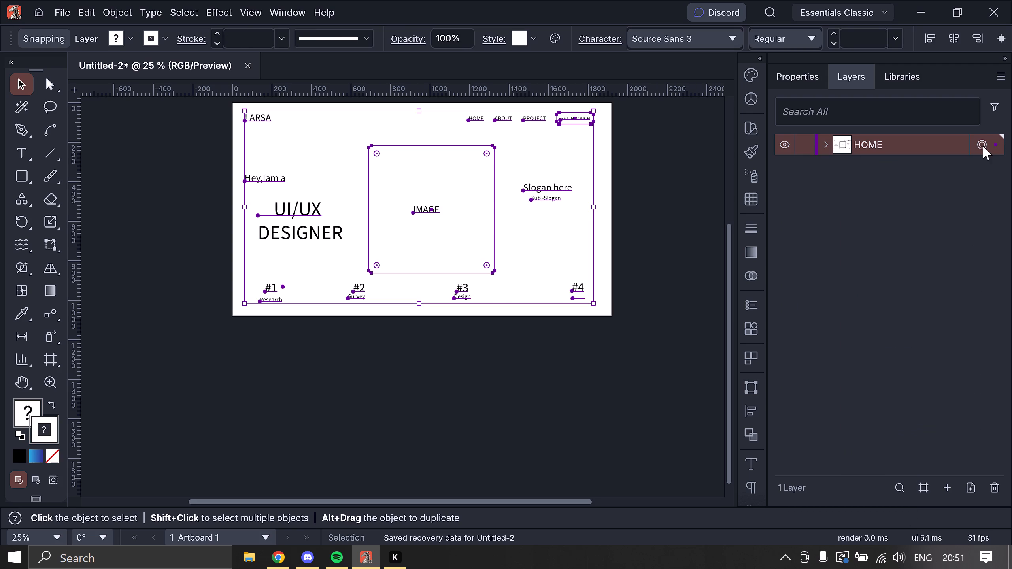
click(700, 241)
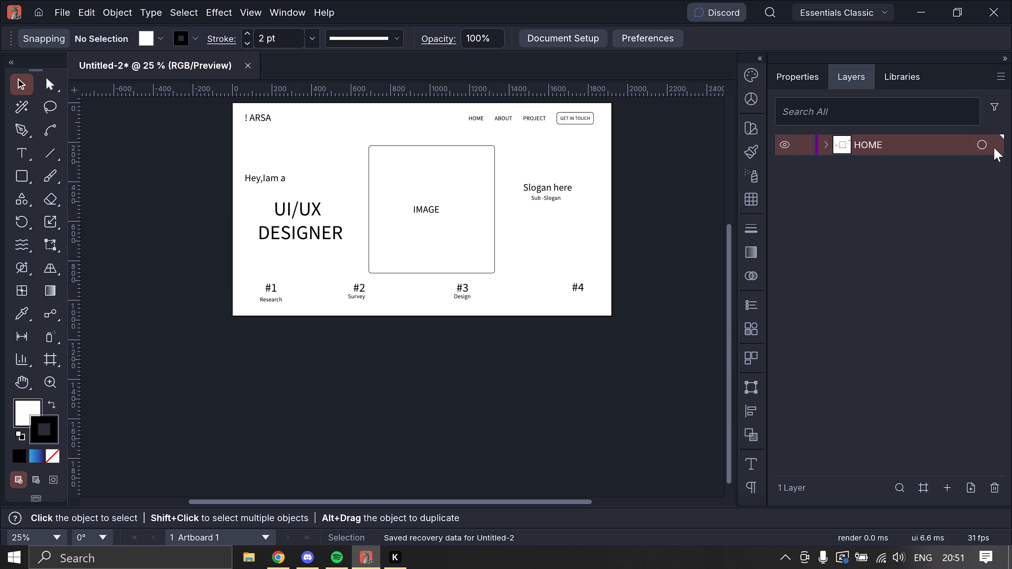
click(983, 143)
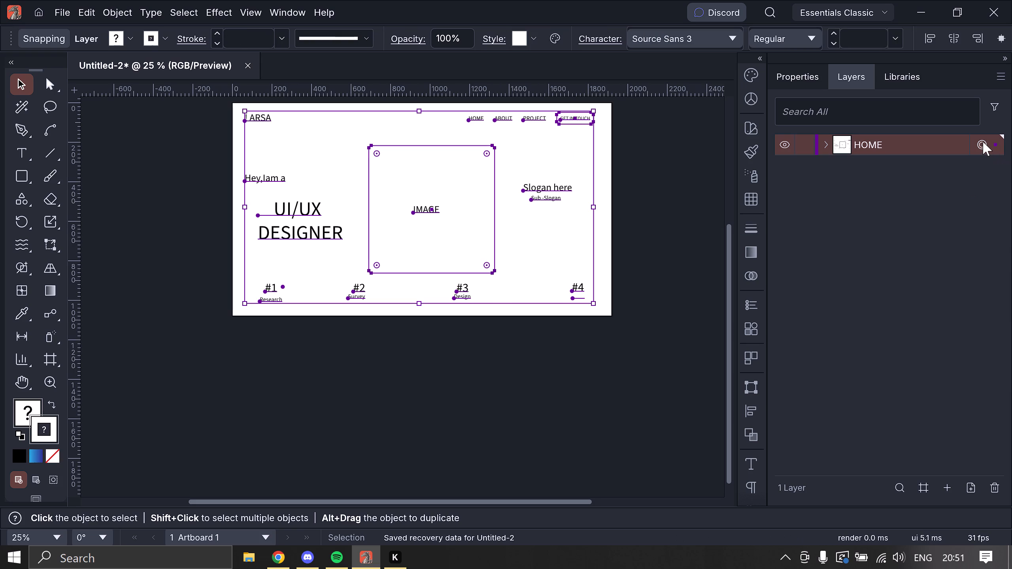
drag(532, 260, 536, 269)
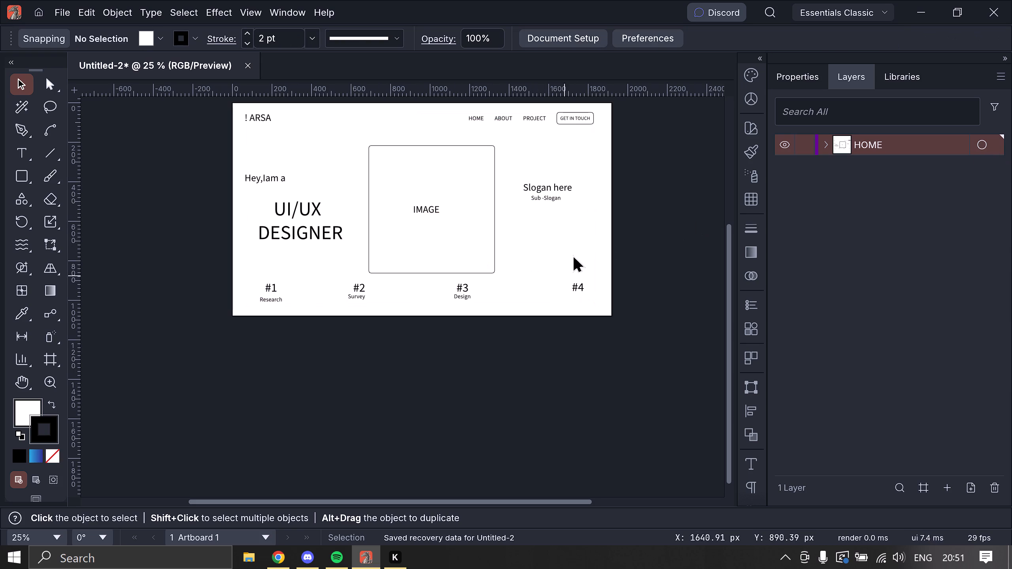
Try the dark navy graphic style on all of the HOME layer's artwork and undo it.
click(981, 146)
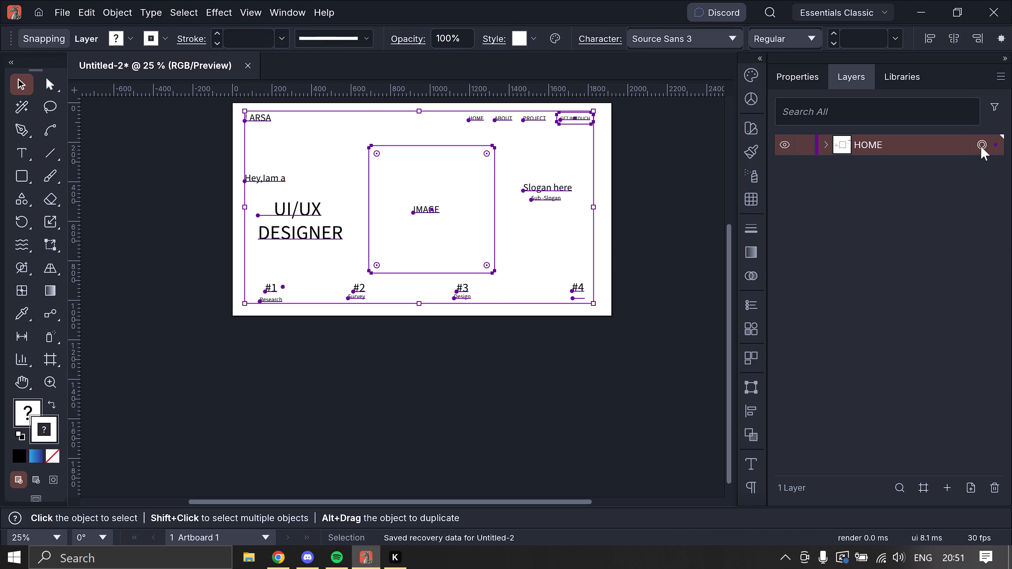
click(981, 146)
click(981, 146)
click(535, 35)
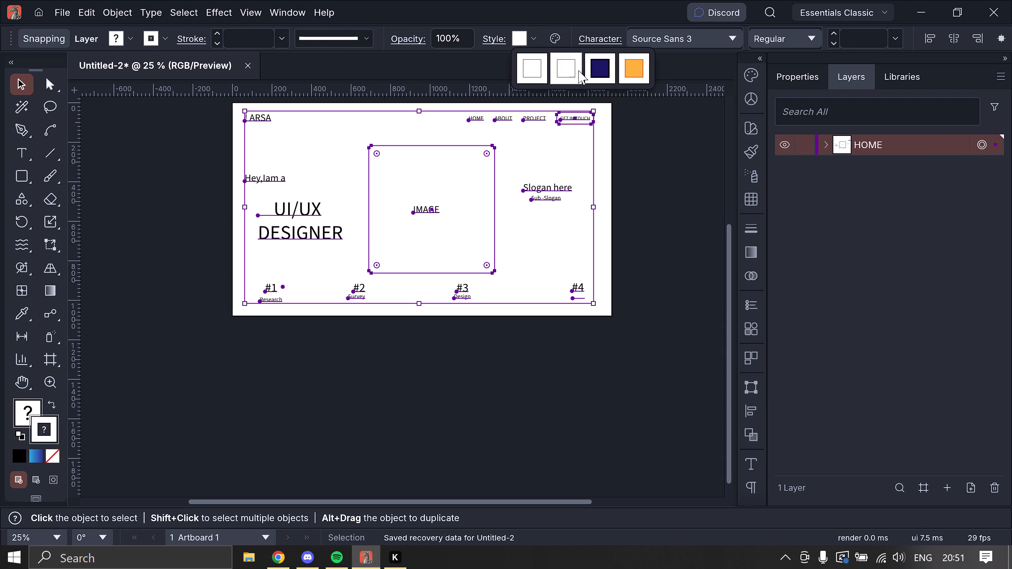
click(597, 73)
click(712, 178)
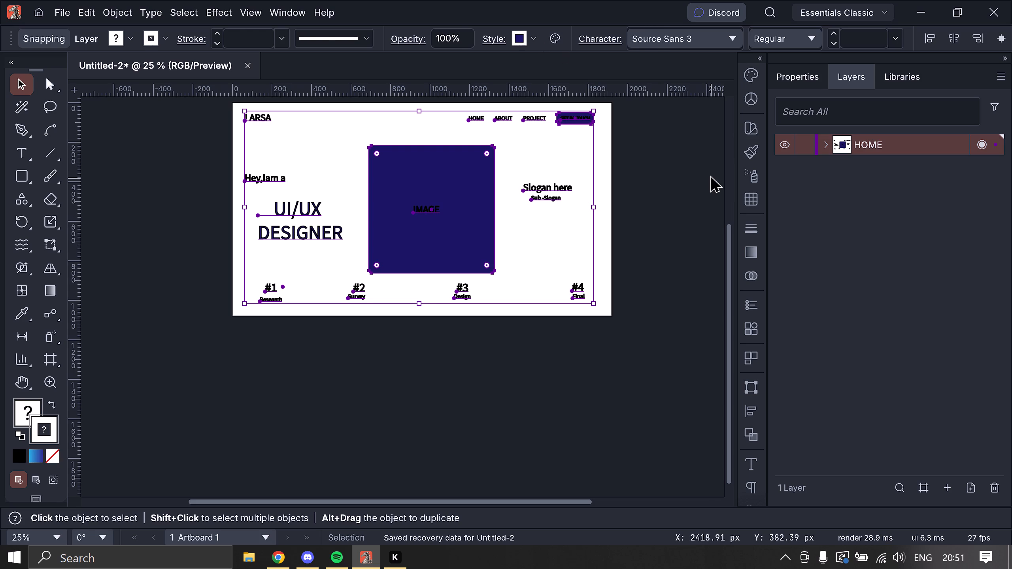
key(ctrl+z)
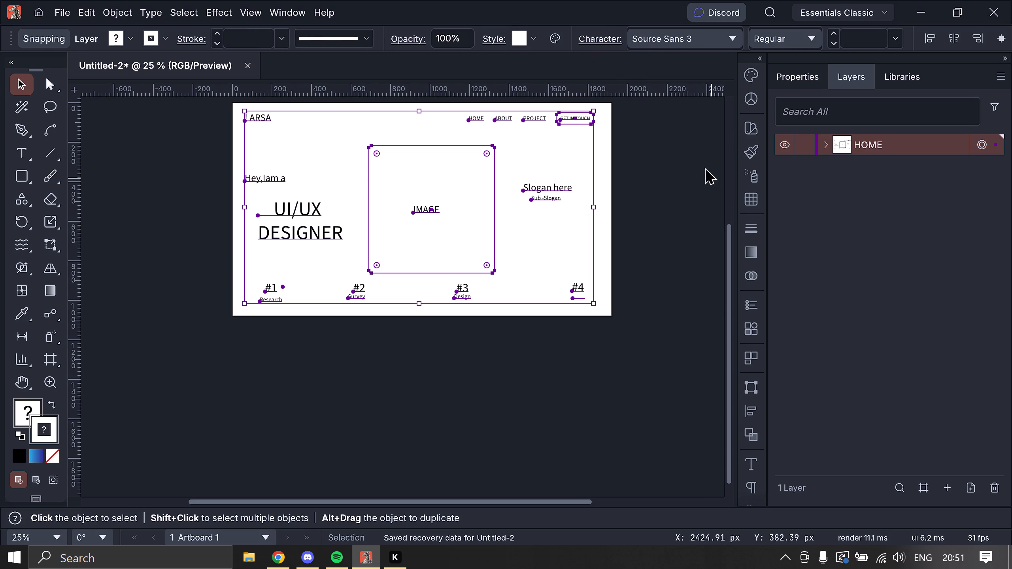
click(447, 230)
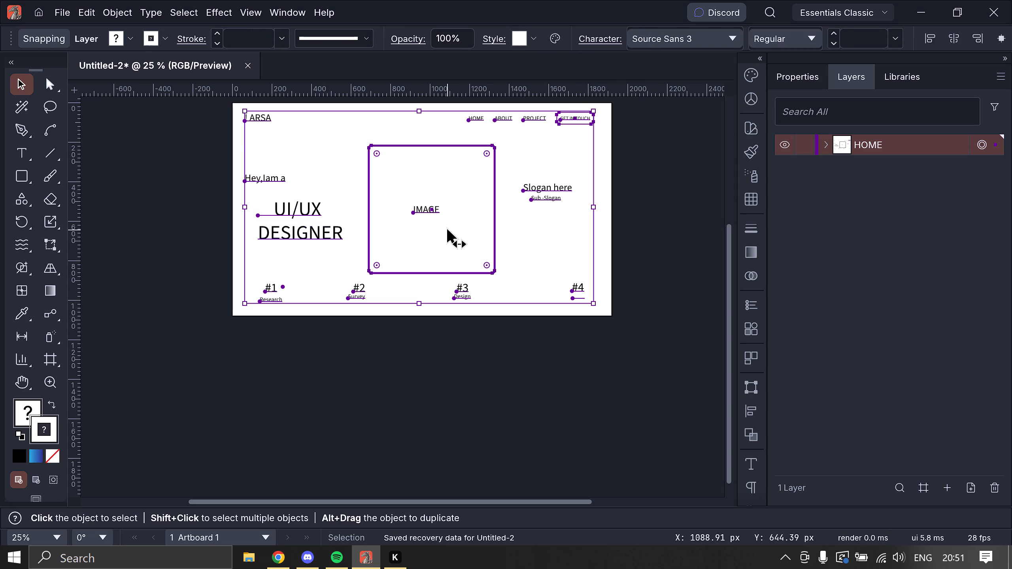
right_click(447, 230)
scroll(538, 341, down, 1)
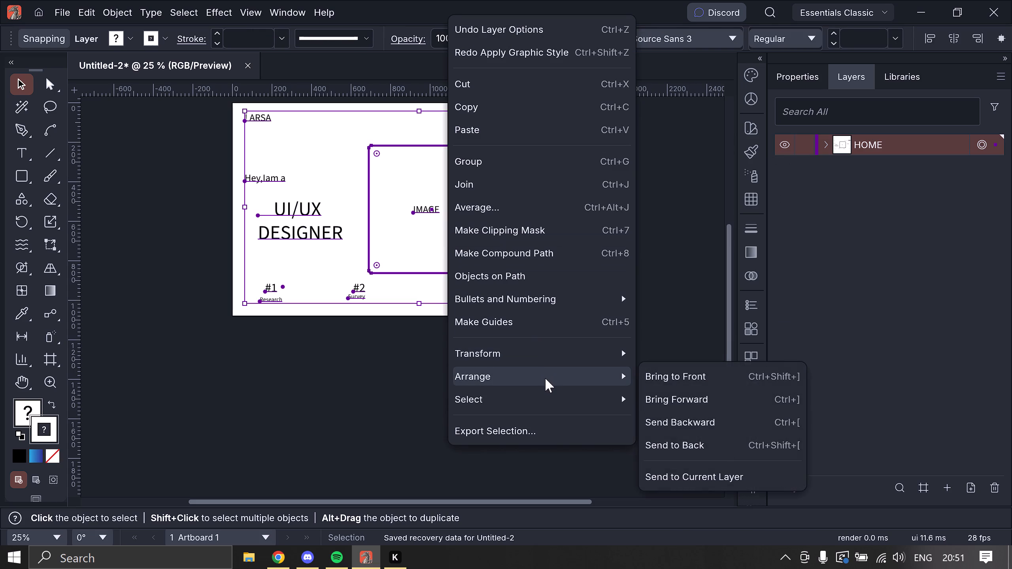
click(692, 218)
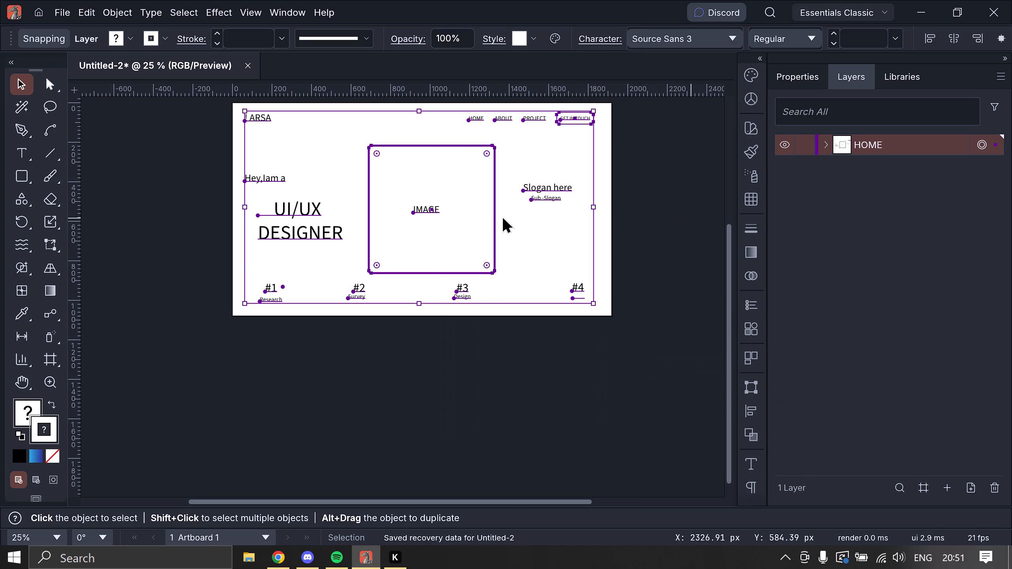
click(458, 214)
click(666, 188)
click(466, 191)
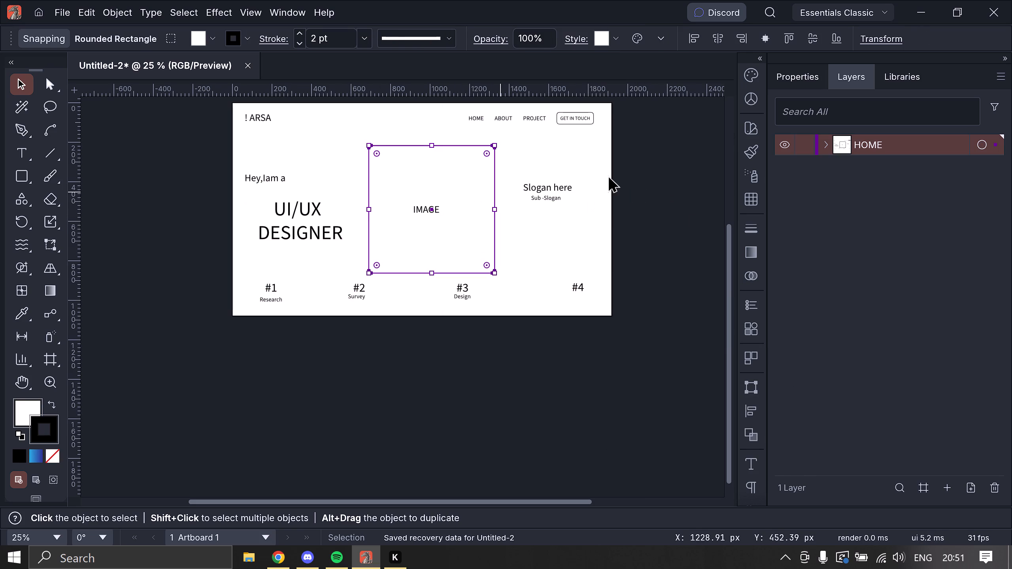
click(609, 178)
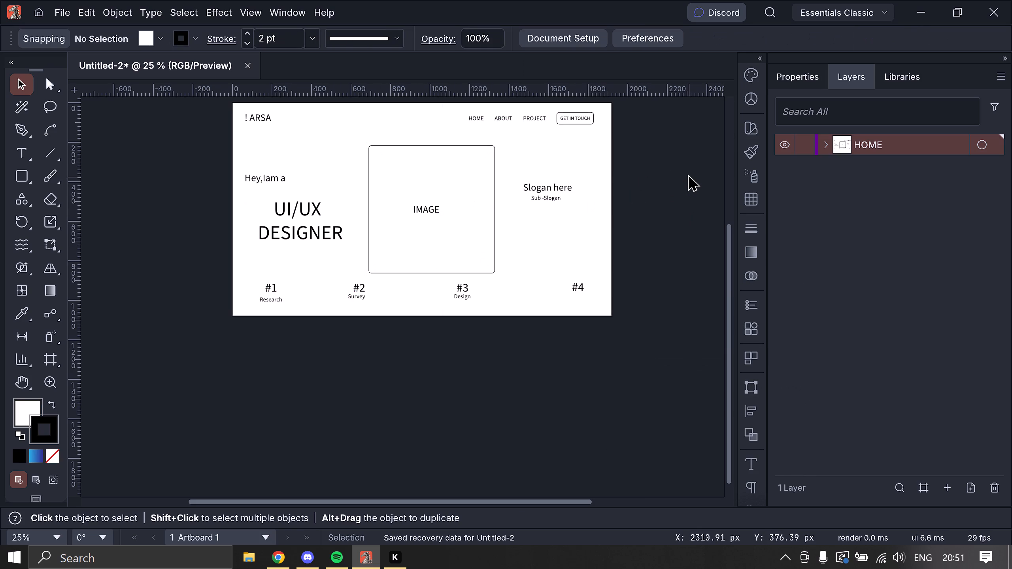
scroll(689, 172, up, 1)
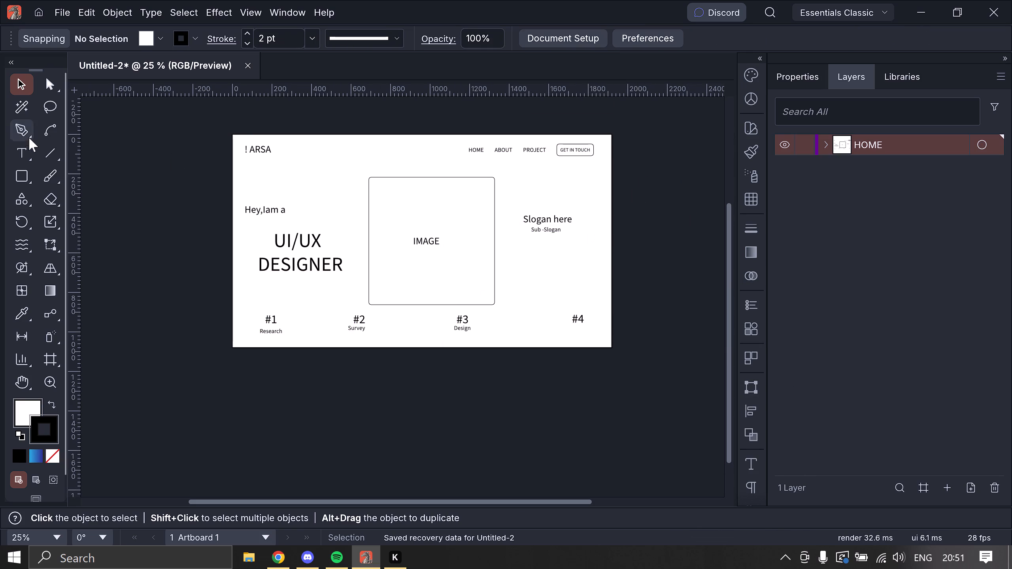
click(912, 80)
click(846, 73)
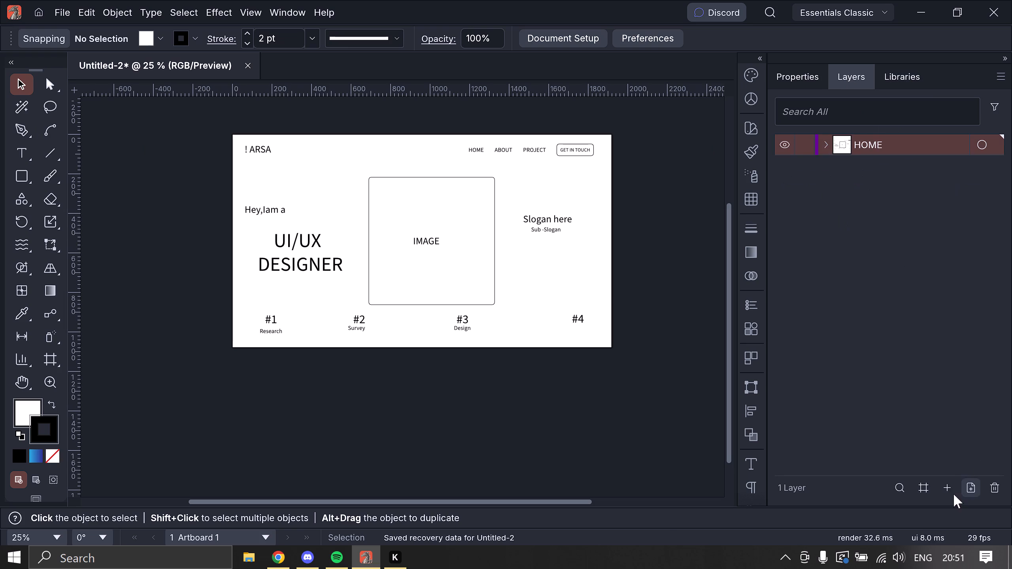
Add a new layer above the HOME layer and keep it as the active layer.
click(963, 488)
click(904, 280)
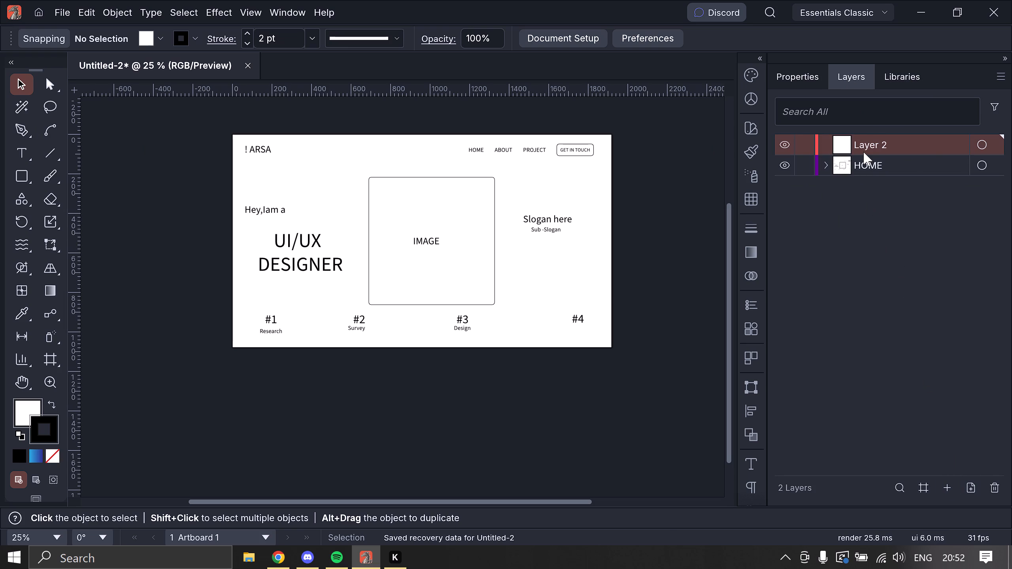
click(863, 152)
Toggle the visibility of the HOME layer and the new layer to check what each one shows.
click(778, 167)
click(787, 164)
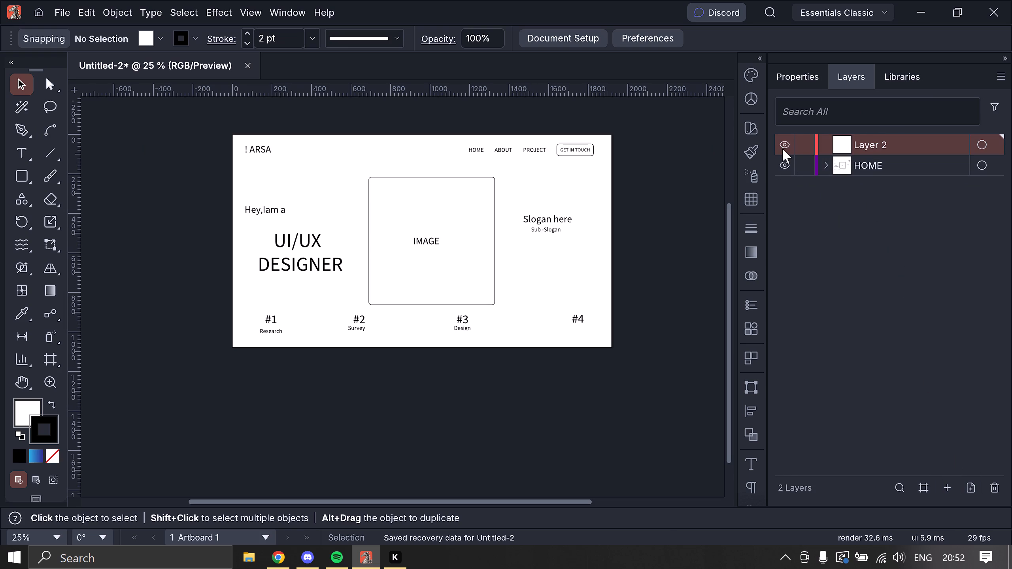
click(782, 145)
click(781, 145)
click(868, 141)
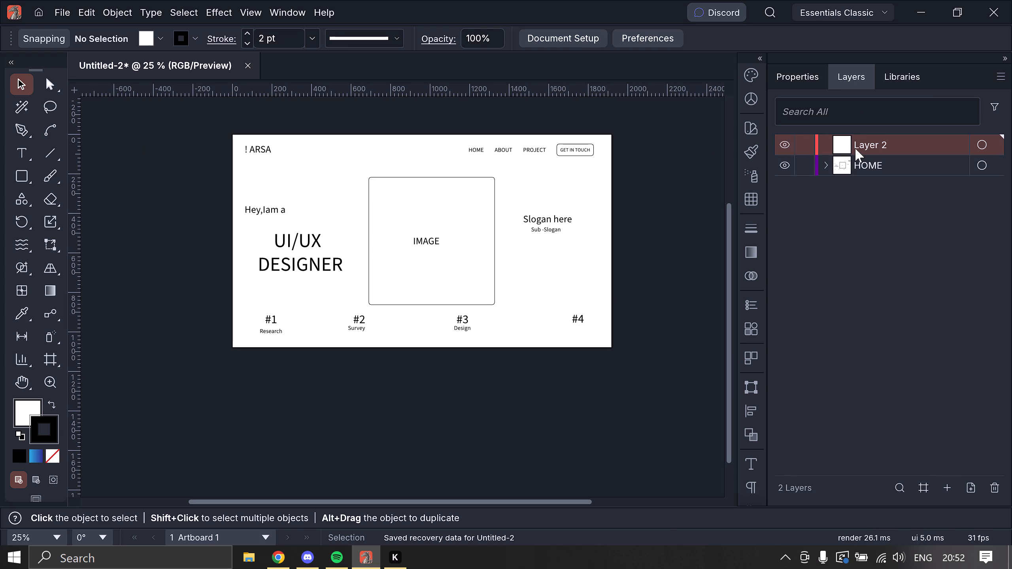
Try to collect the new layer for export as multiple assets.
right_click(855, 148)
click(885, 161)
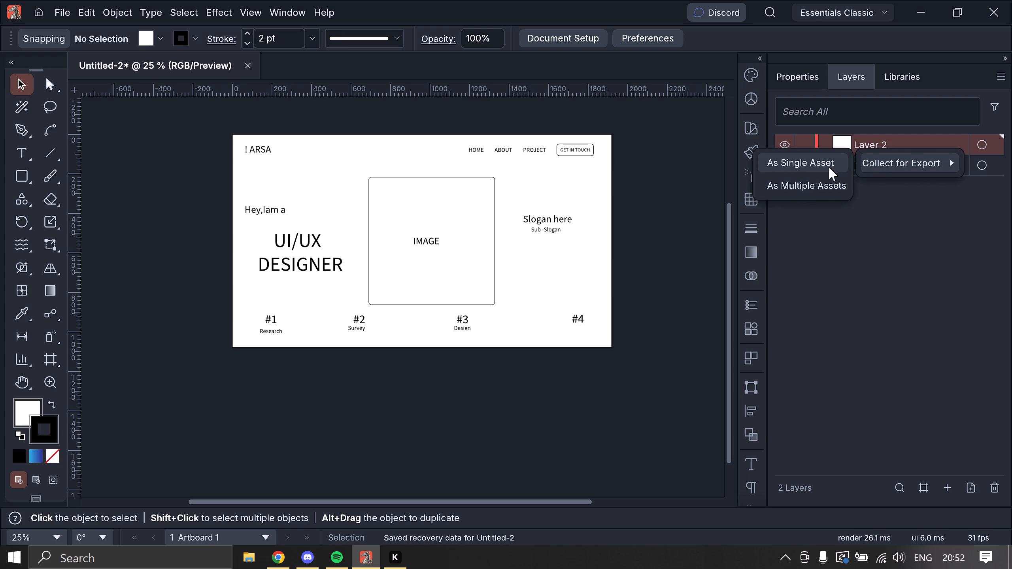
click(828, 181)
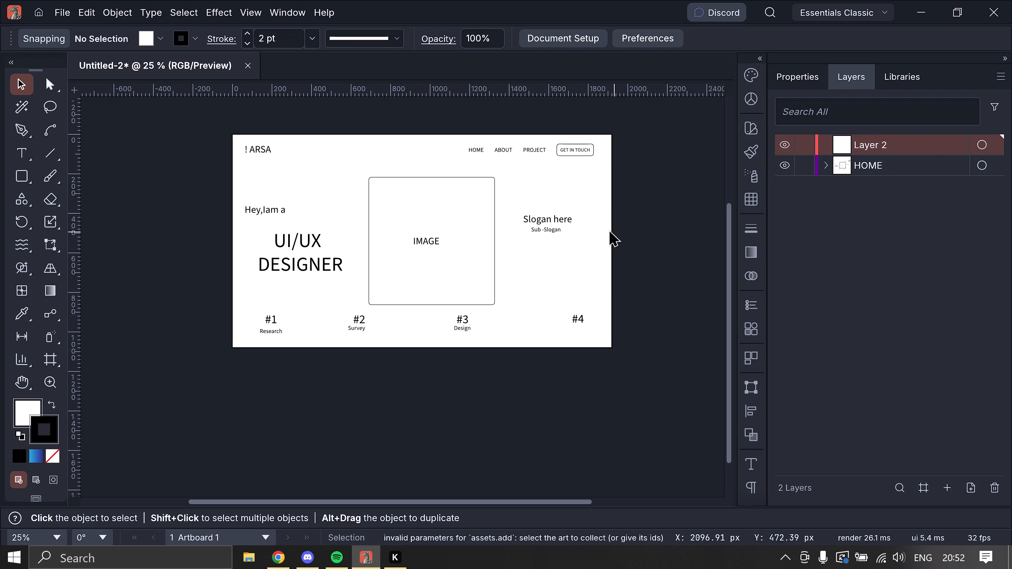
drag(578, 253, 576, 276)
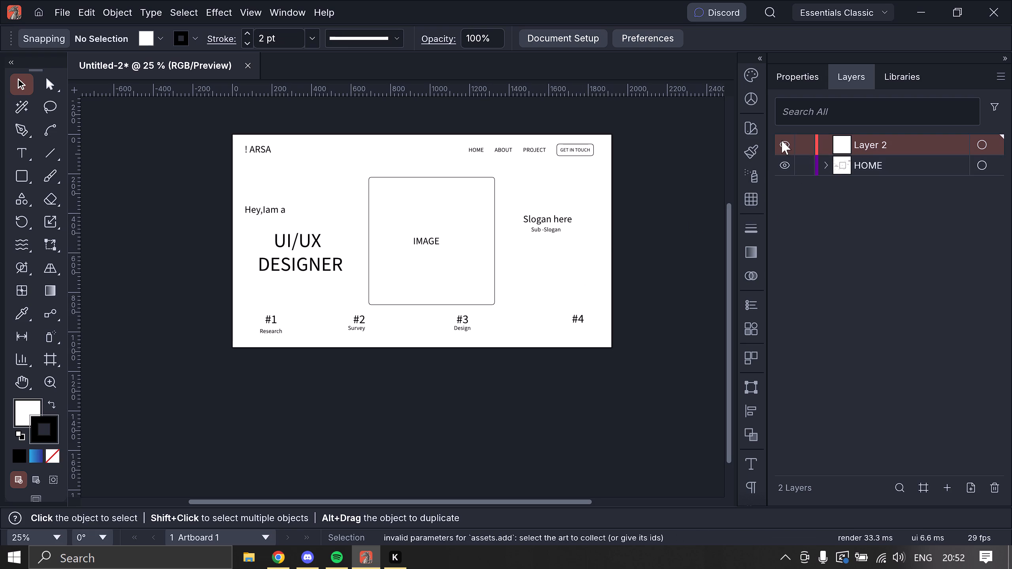
Hide and lock the HOME layer so only the new layer can be worked on.
click(787, 165)
click(801, 162)
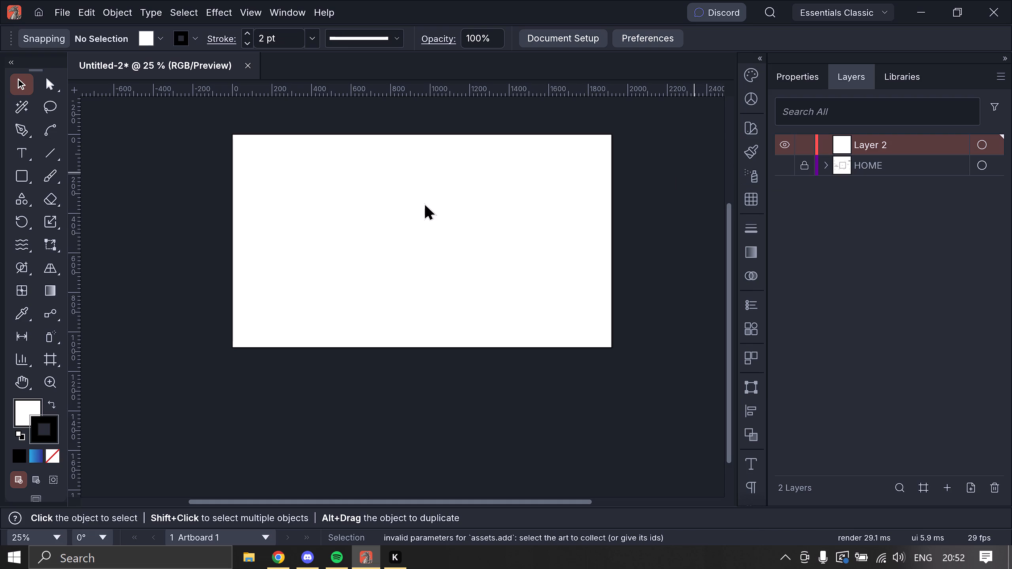
drag(425, 206, 436, 262)
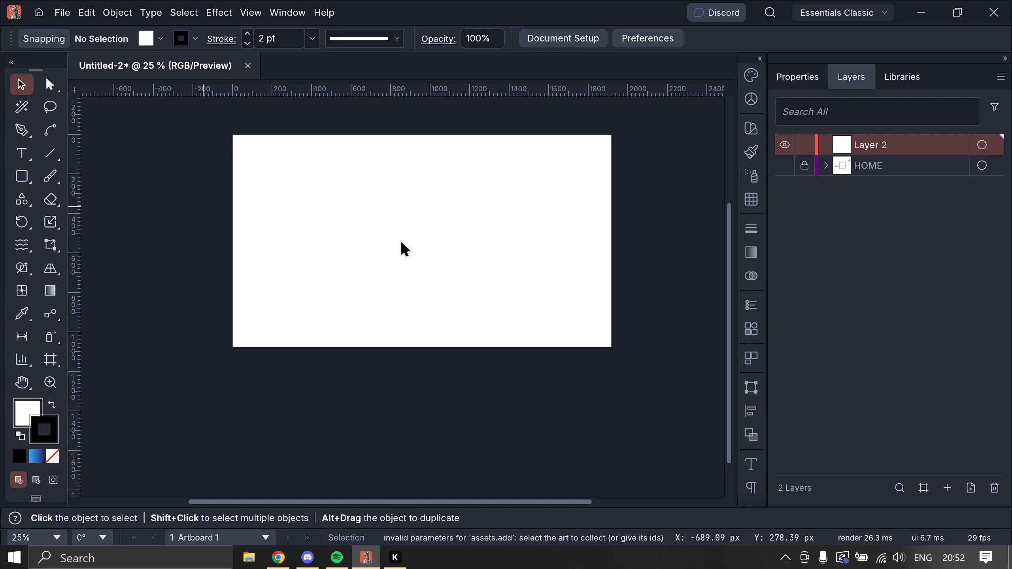
click(401, 243)
Draw a small upright rectangle near the artboard's middle and a wider rectangle below the artboard on the new layer.
key(m)
drag(397, 243, 398, 246)
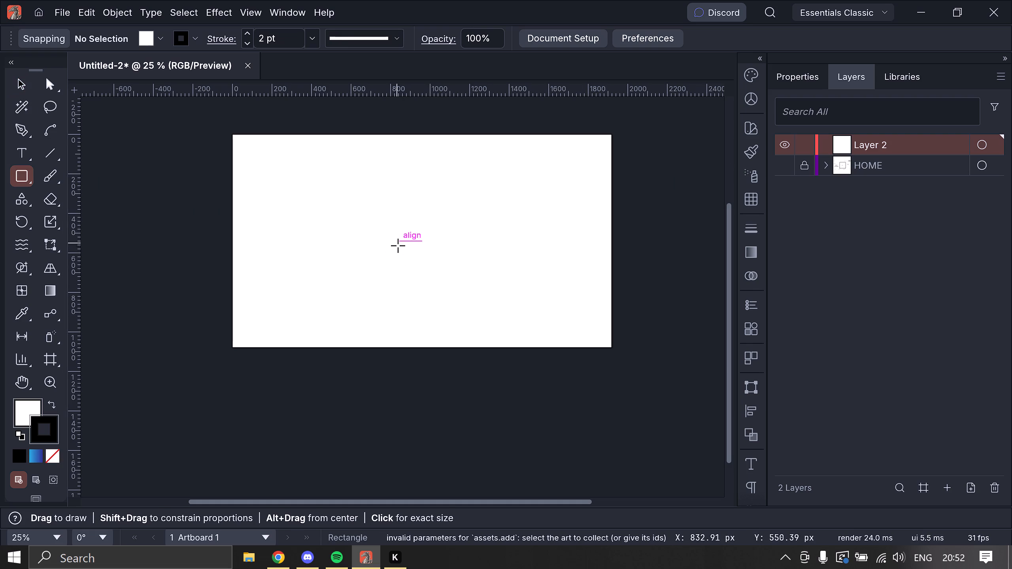
drag(398, 246, 441, 307)
key(m)
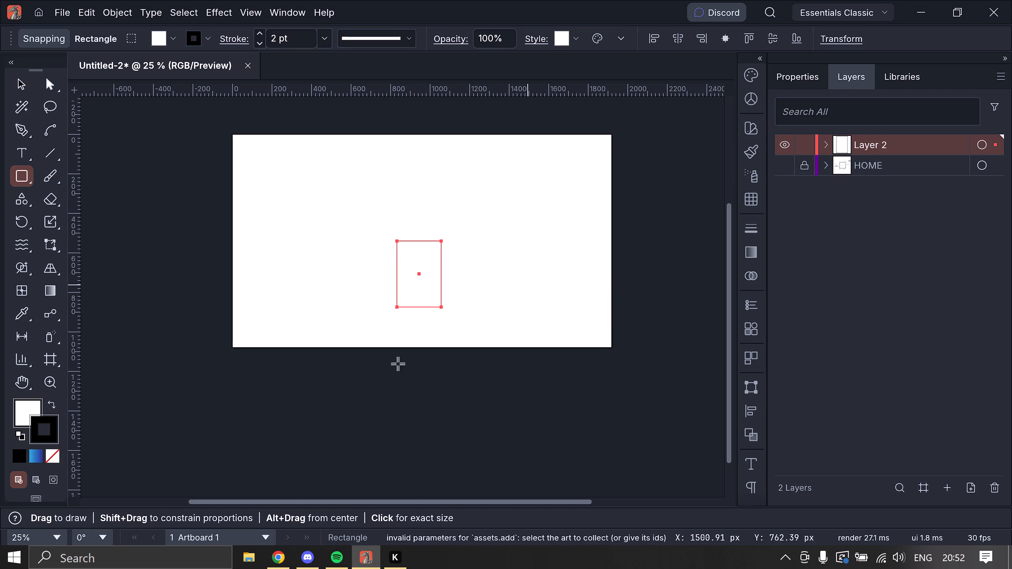
drag(328, 409, 466, 482)
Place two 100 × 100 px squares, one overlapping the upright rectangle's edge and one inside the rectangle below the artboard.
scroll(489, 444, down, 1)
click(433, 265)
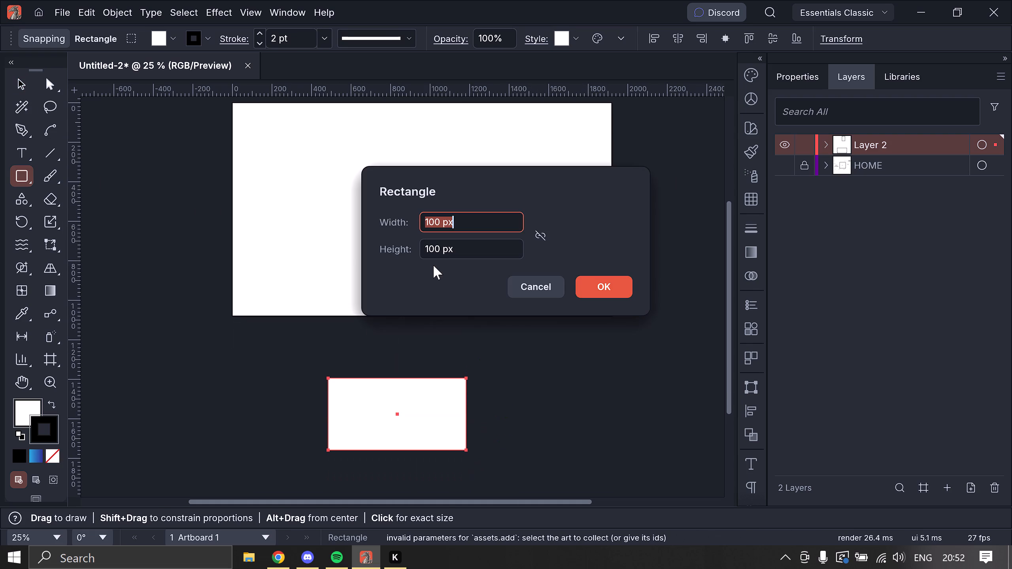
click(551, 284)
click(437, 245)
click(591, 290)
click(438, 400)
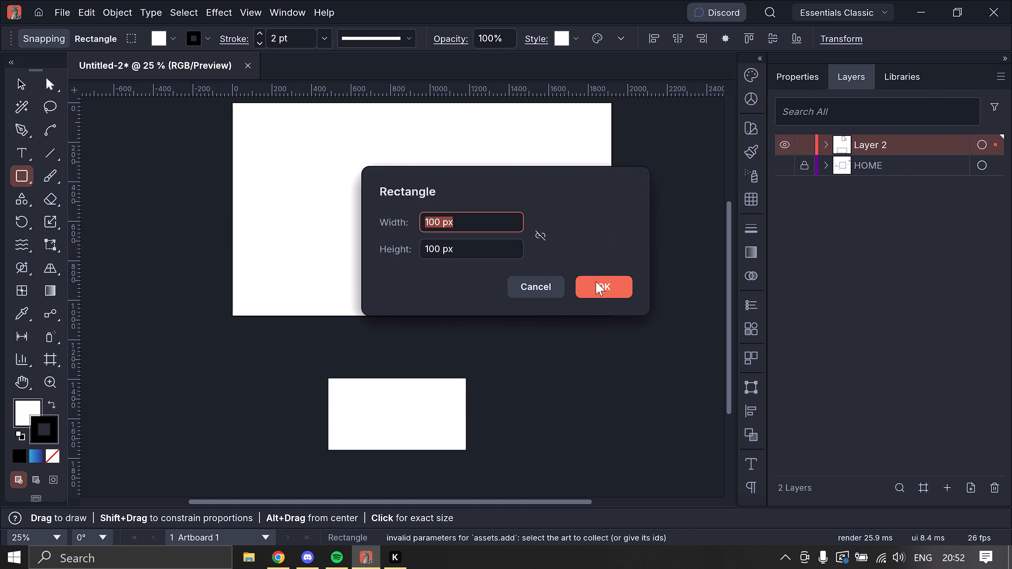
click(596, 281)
Delete the upright rectangle, the wide rectangle below the artboard and both small squares from the new layer.
scroll(7, 192, up, 3)
click(7, 89)
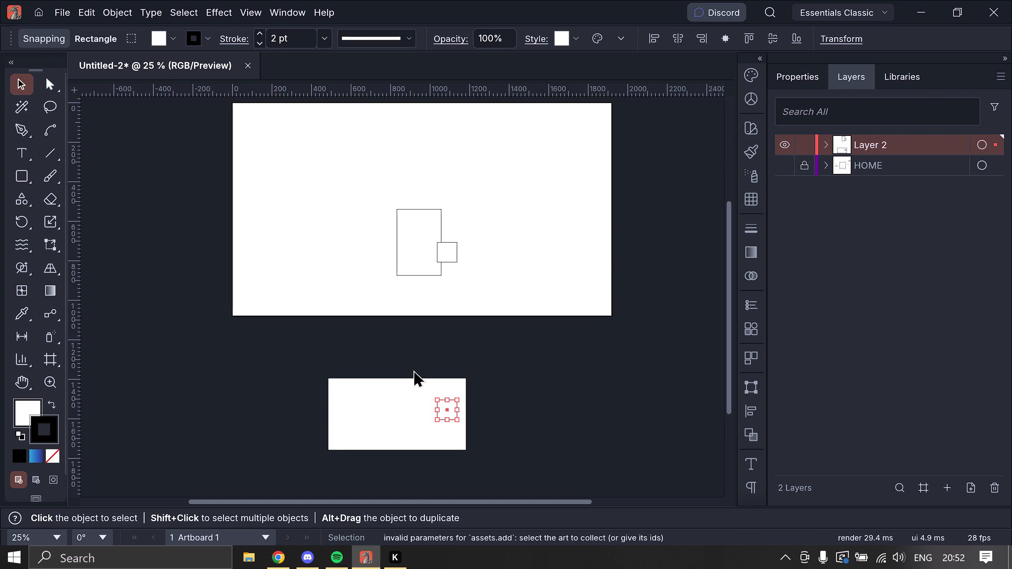
click(435, 245)
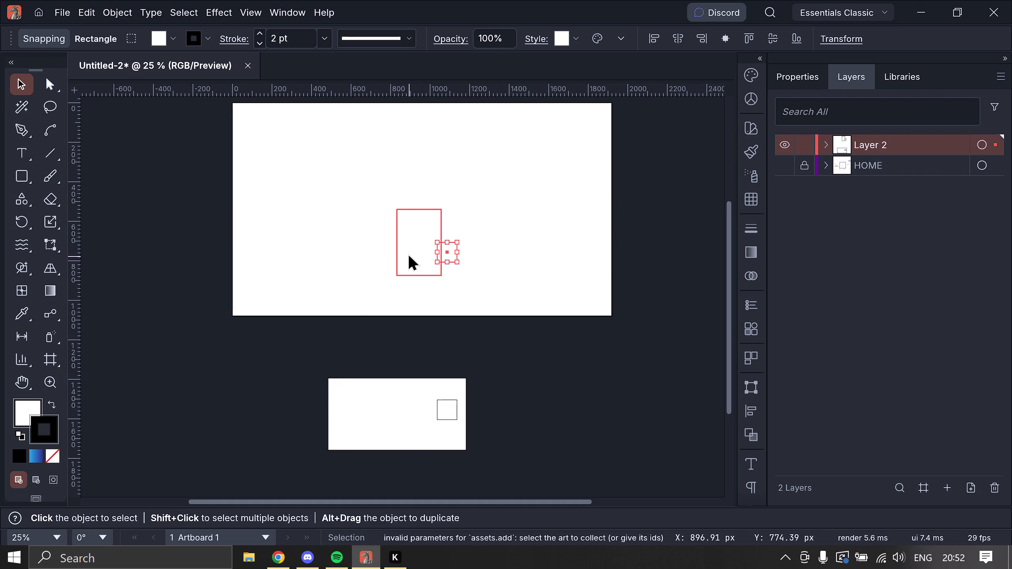
click(409, 256)
key(Delete)
click(440, 256)
key(Delete)
click(432, 449)
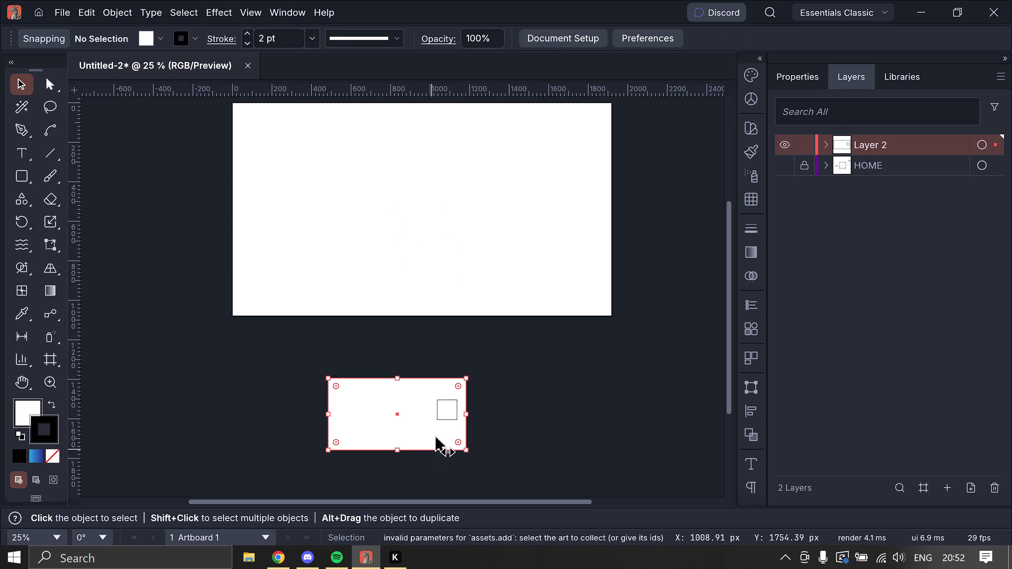
key(Delete)
click(441, 422)
click(444, 413)
key(Delete)
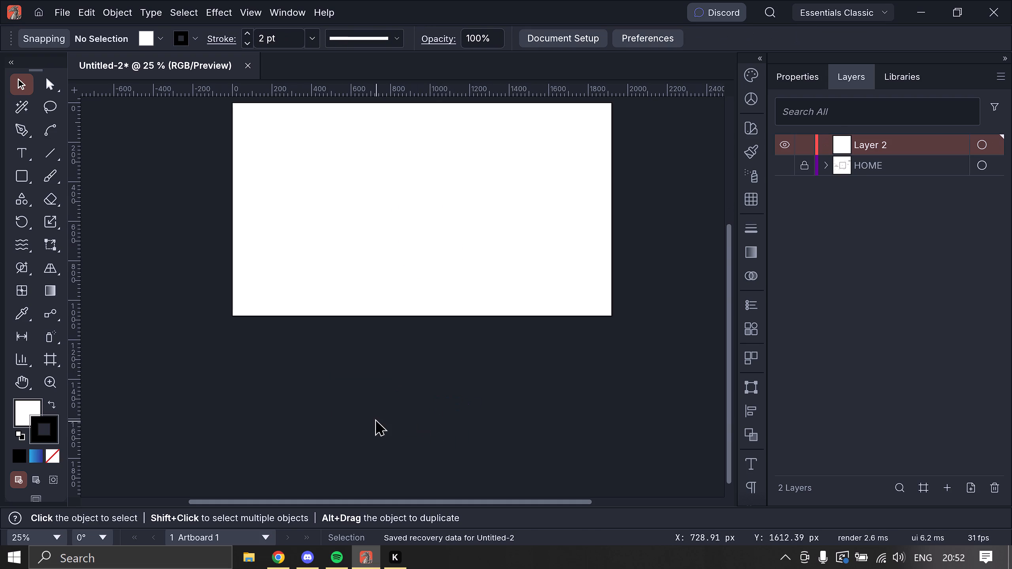
Draw a large rectangle about 1880 px wide below the artboard, roughly matching the artboard's size.
key(m)
scroll(376, 418, down, 3)
scroll(364, 385, down, 1)
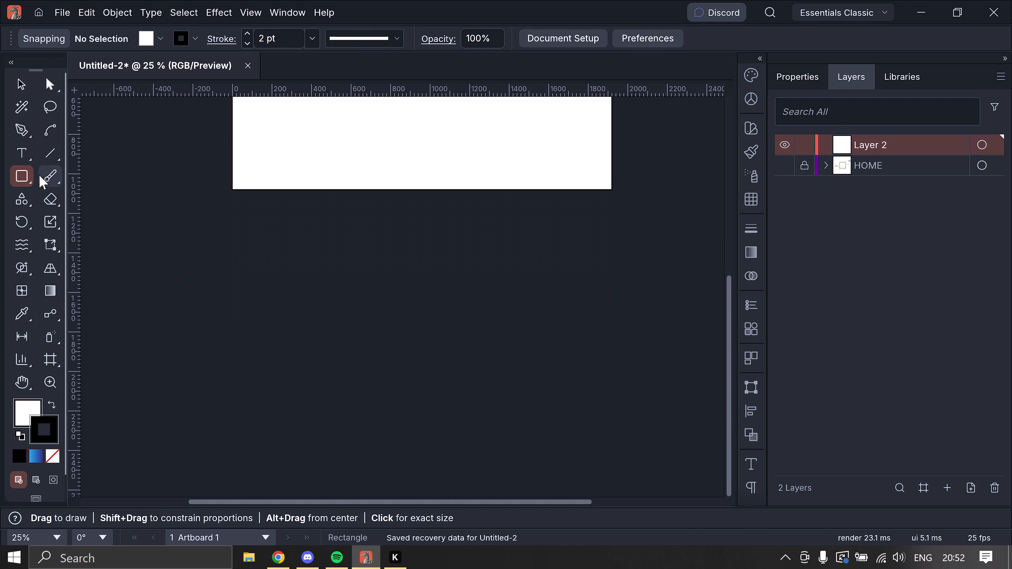
drag(244, 243, 407, 338)
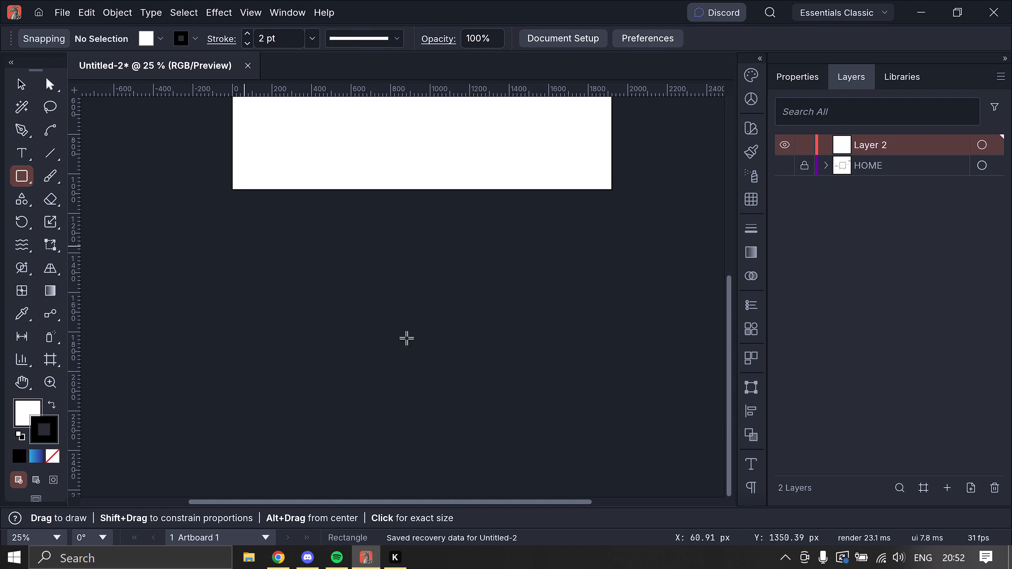
drag(407, 338, 608, 407)
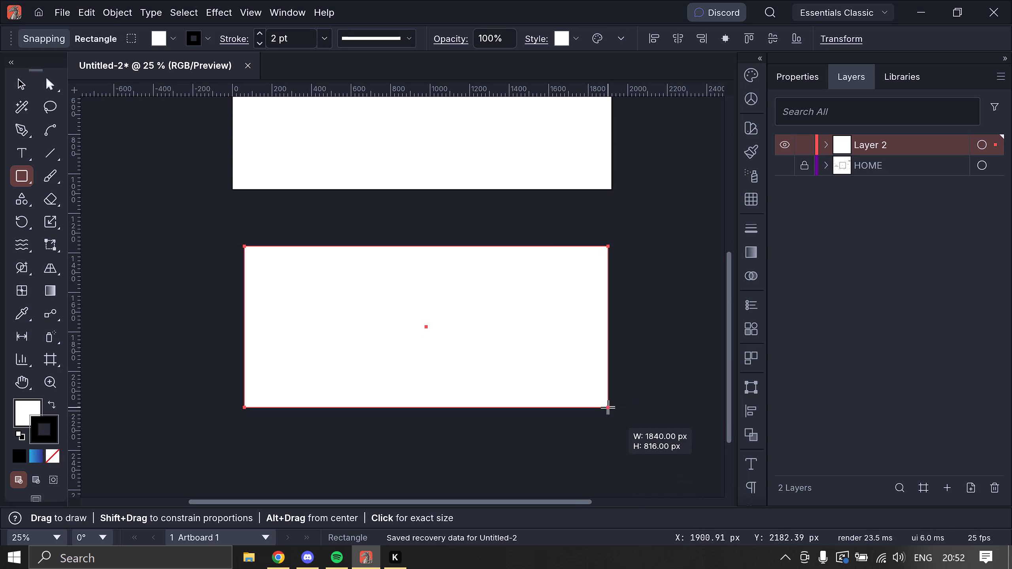
drag(608, 407, 606, 407)
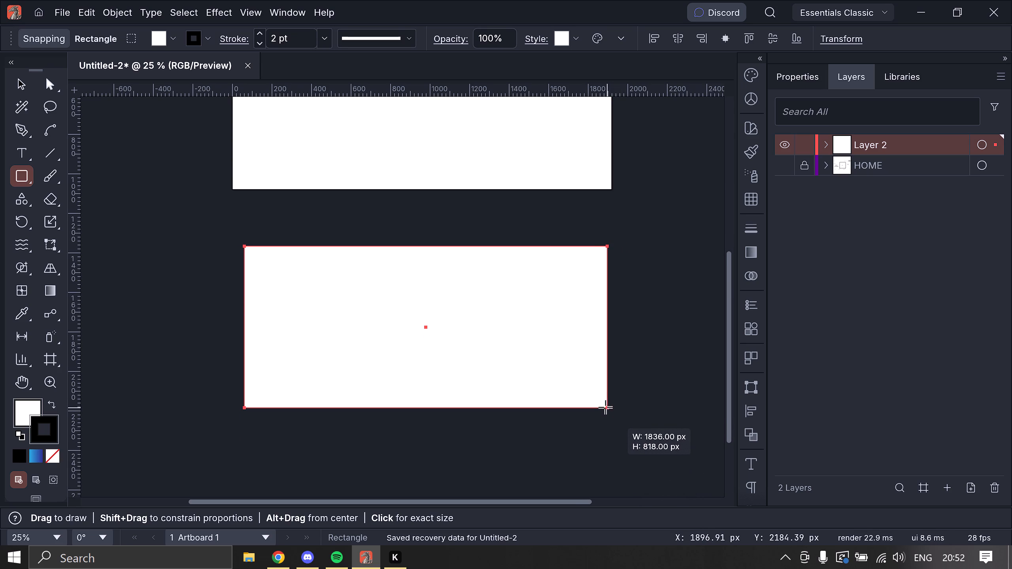
drag(606, 407, 612, 407)
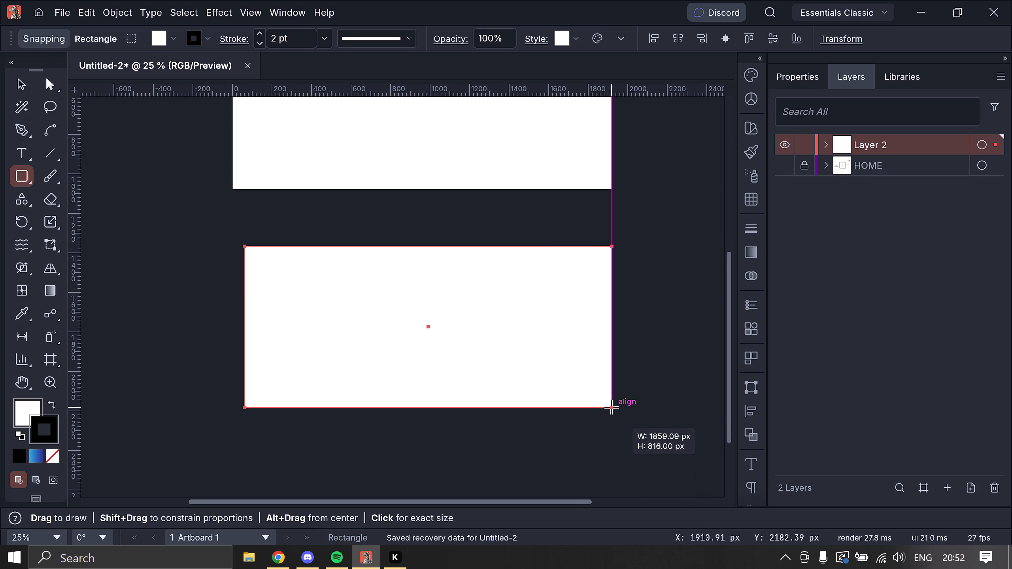
drag(612, 407, 616, 435)
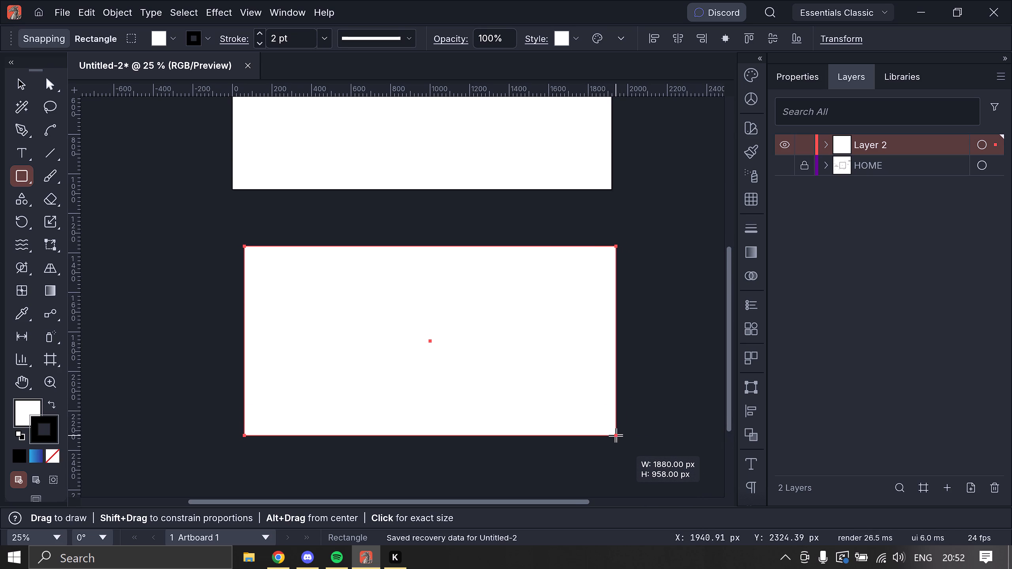
drag(616, 435, 617, 447)
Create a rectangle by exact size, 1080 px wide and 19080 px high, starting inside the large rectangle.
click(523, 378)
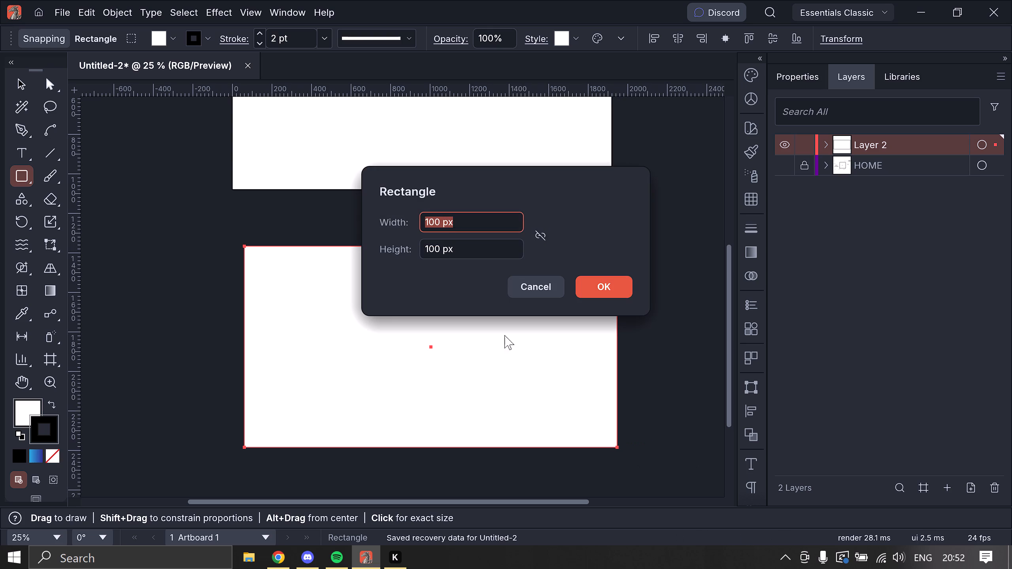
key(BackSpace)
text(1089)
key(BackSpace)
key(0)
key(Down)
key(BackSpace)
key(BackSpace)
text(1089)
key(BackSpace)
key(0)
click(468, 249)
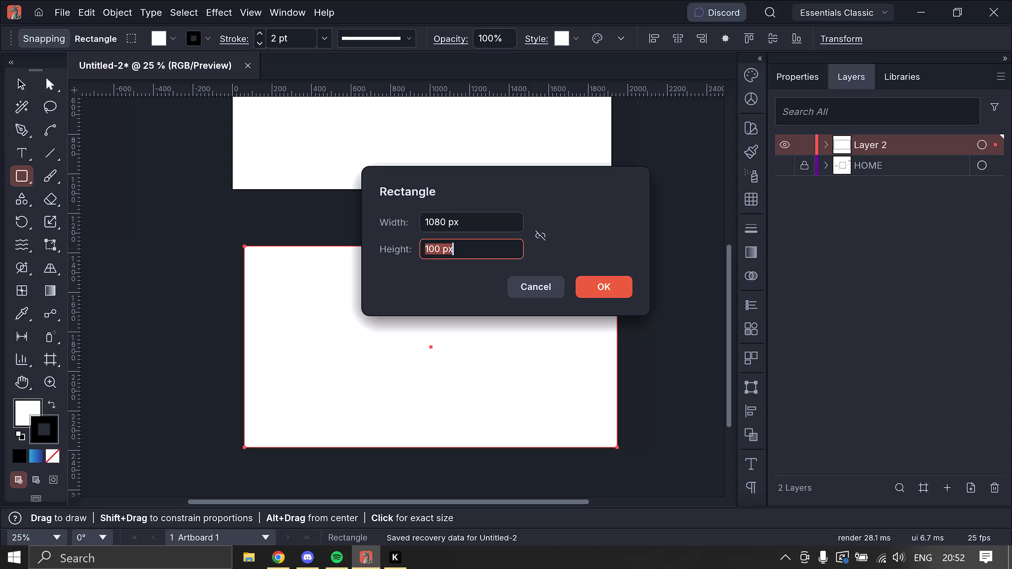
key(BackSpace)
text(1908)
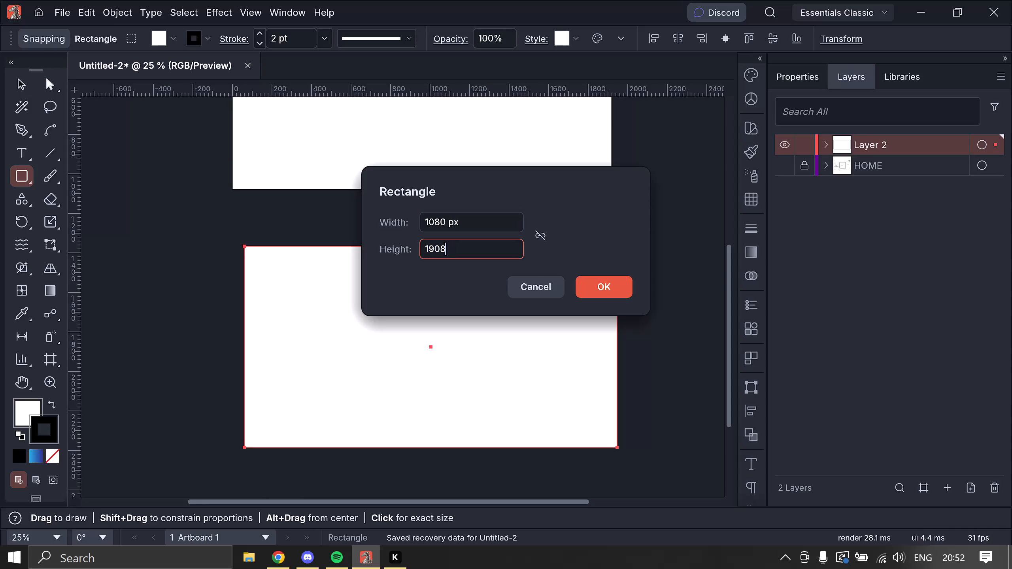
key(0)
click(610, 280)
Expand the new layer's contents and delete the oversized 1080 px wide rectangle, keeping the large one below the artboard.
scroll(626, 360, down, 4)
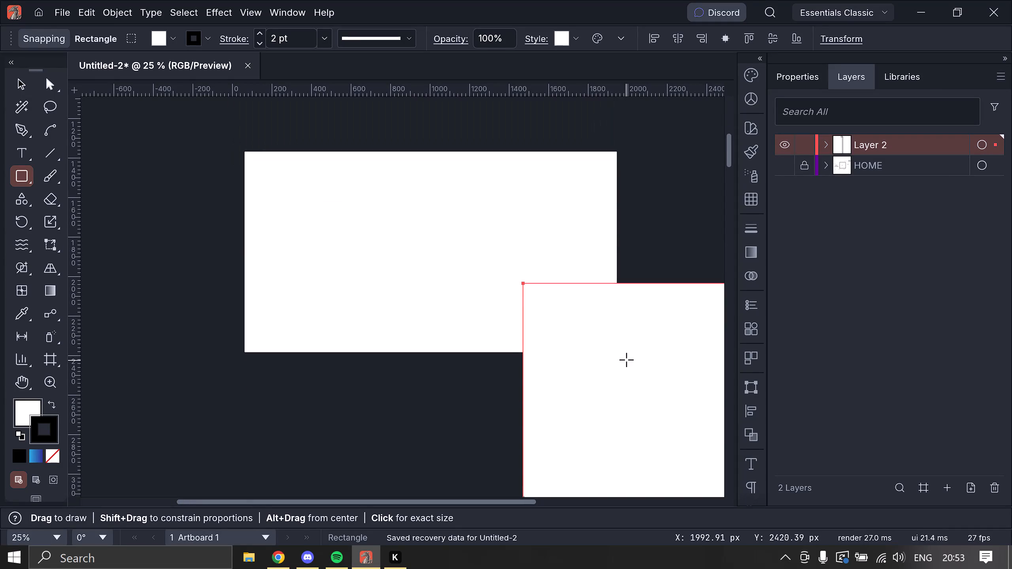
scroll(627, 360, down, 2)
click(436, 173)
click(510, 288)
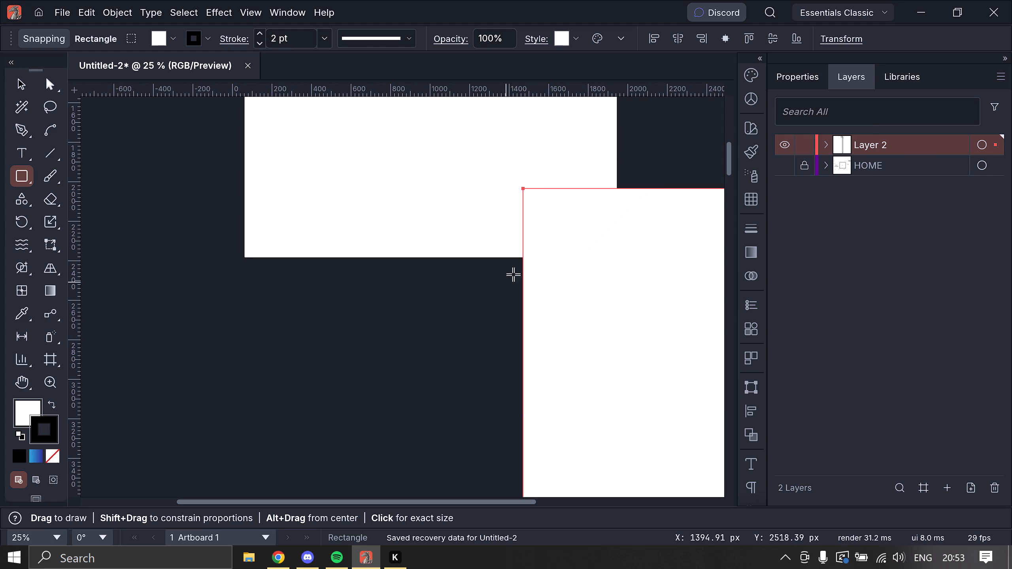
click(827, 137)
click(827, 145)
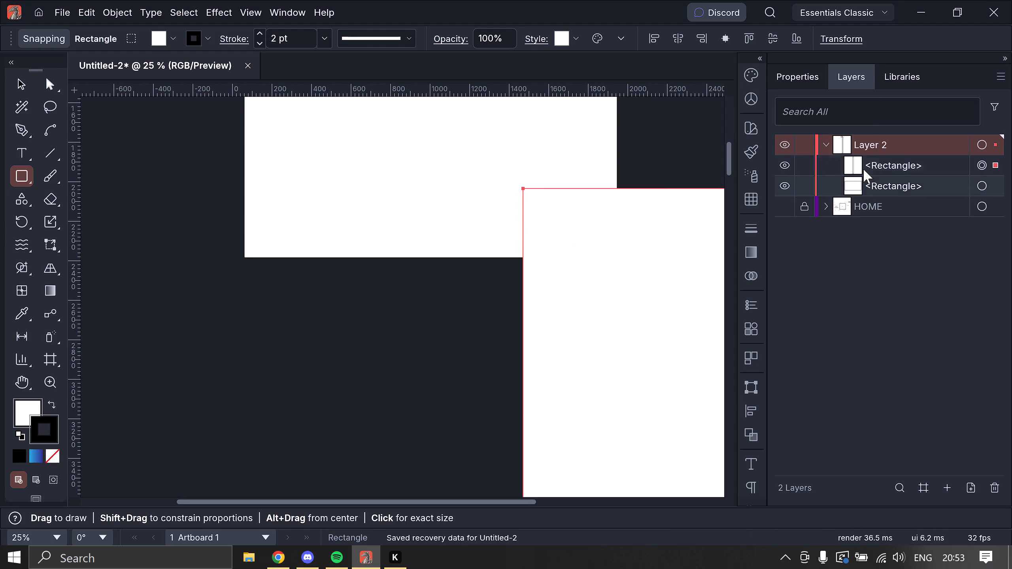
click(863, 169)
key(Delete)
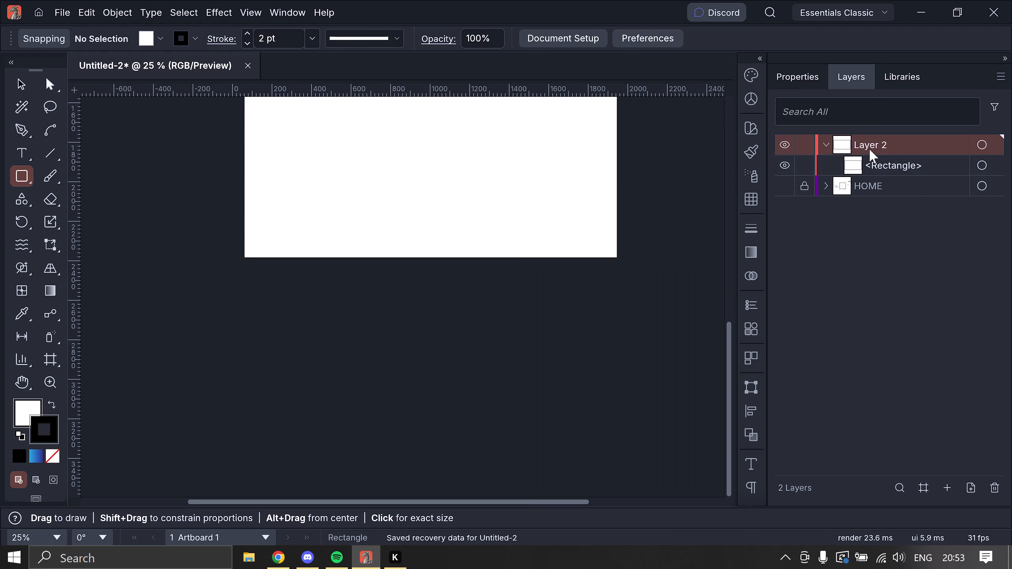
Rename the new layer as ABOUT.
double_click(869, 149)
key(ctrl+a)
key(BackSpace)
text(ABOUT)
key(Return)
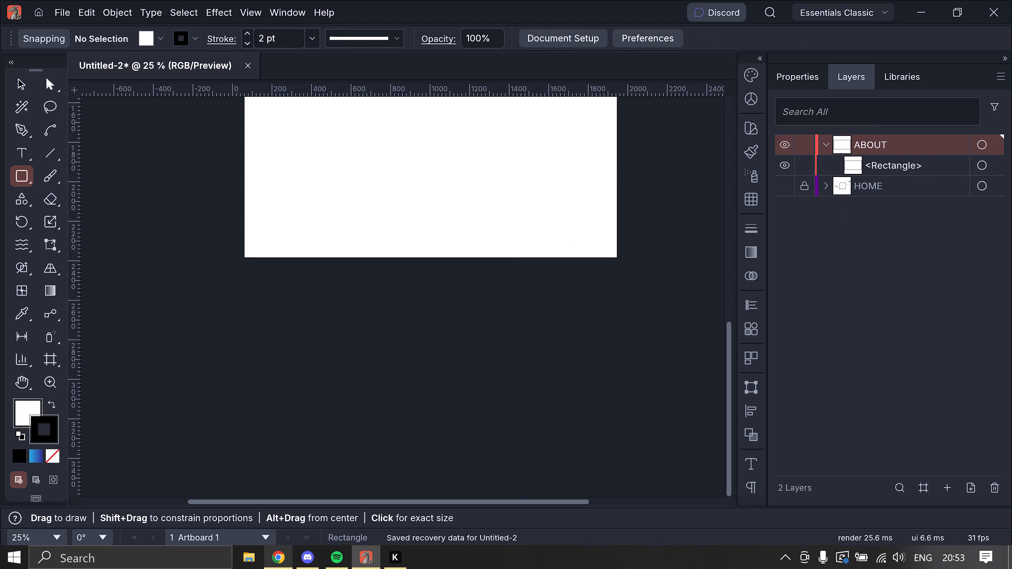
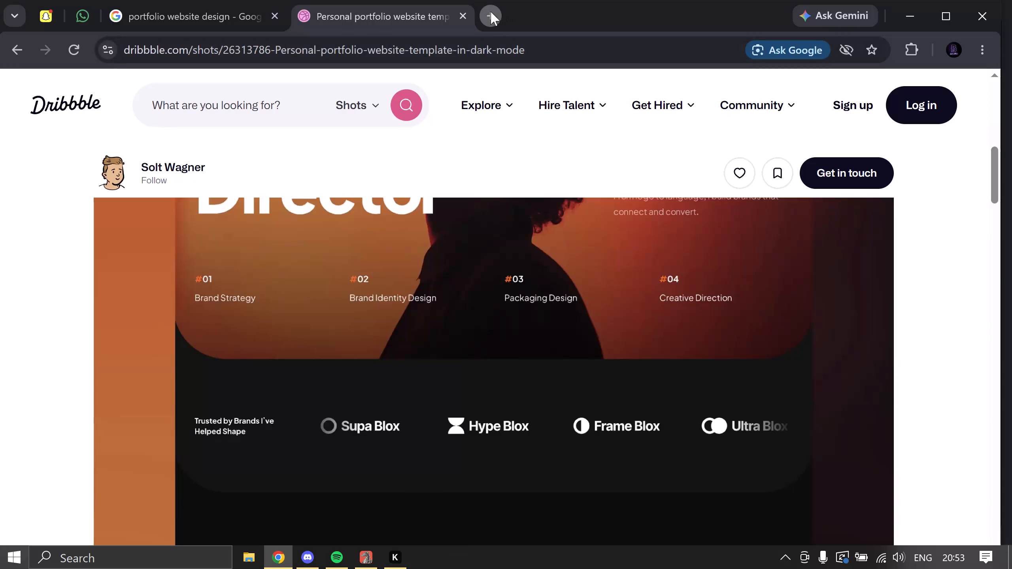
Search the web for Binance in a new browser tab and look at its official website, then go back.
click(463, 239)
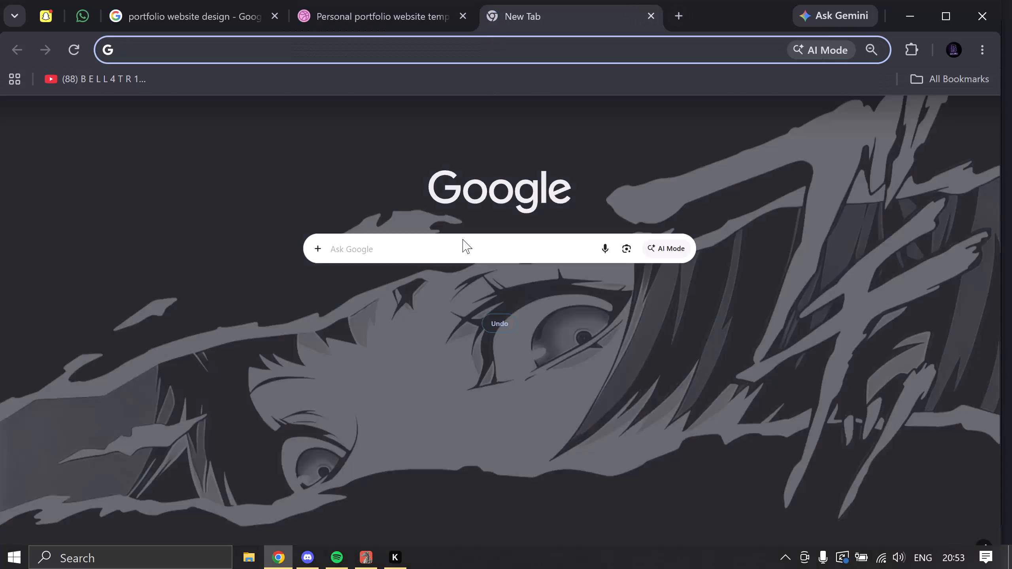
click(330, 102)
click(420, 240)
click(395, 206)
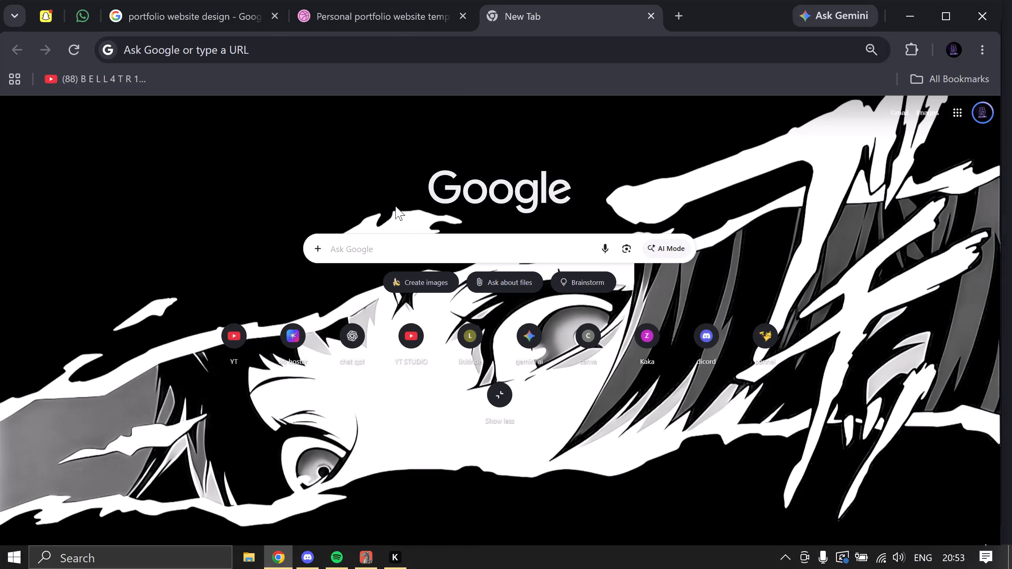
click(444, 250)
text(BINANCE)
key(Return)
click(192, 233)
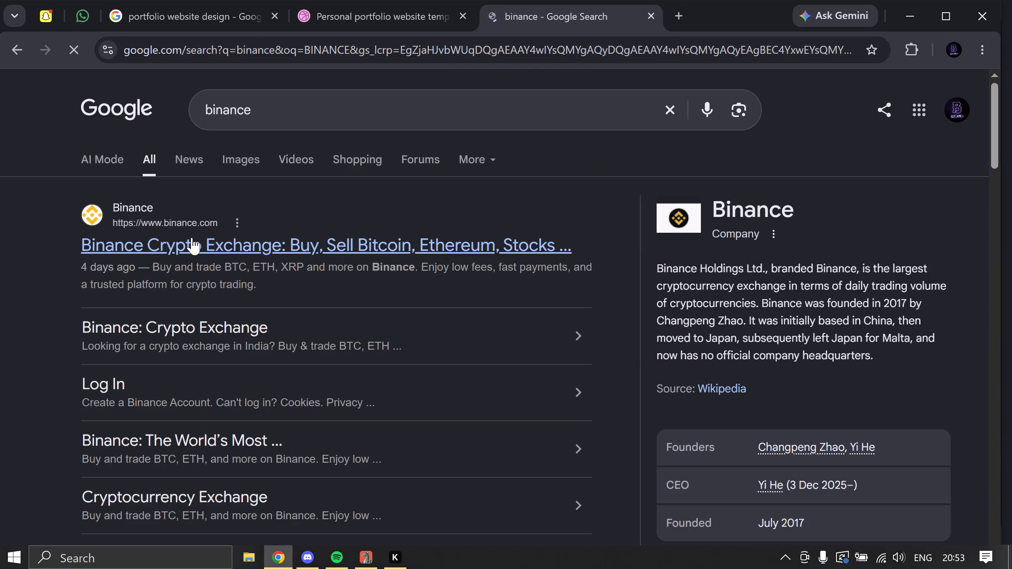
scroll(302, 237, down, 3)
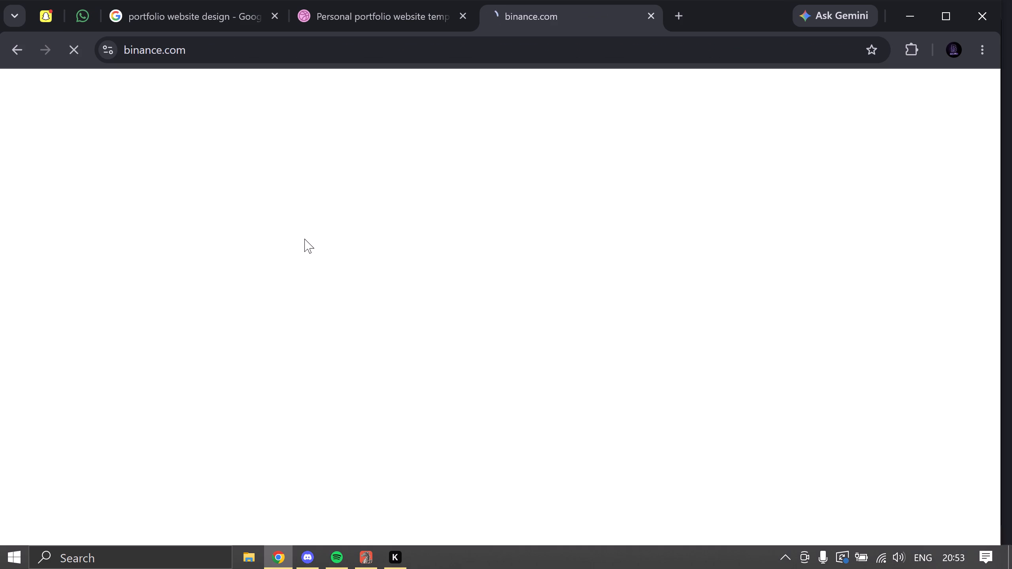
scroll(304, 239, down, 5)
click(13, 51)
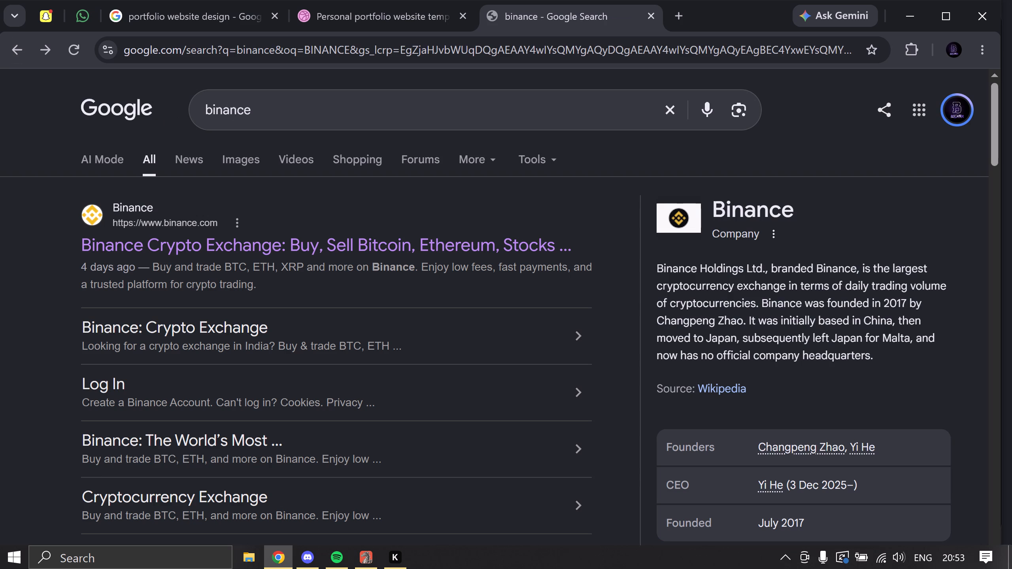
Look through the Binance search results, including the news and video sections.
scroll(250, 286, down, 6)
scroll(255, 324, down, 6)
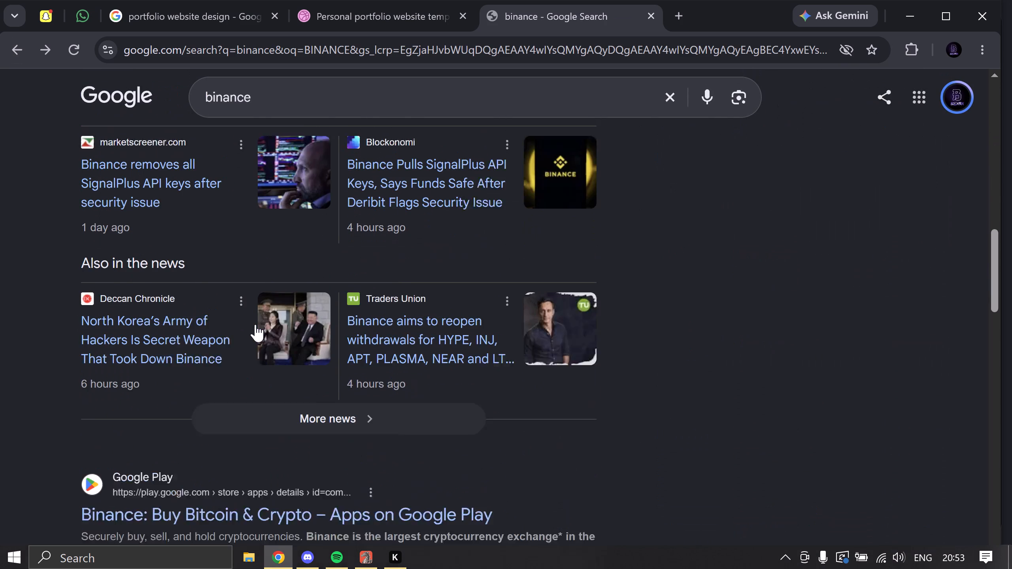
scroll(256, 323, down, 8)
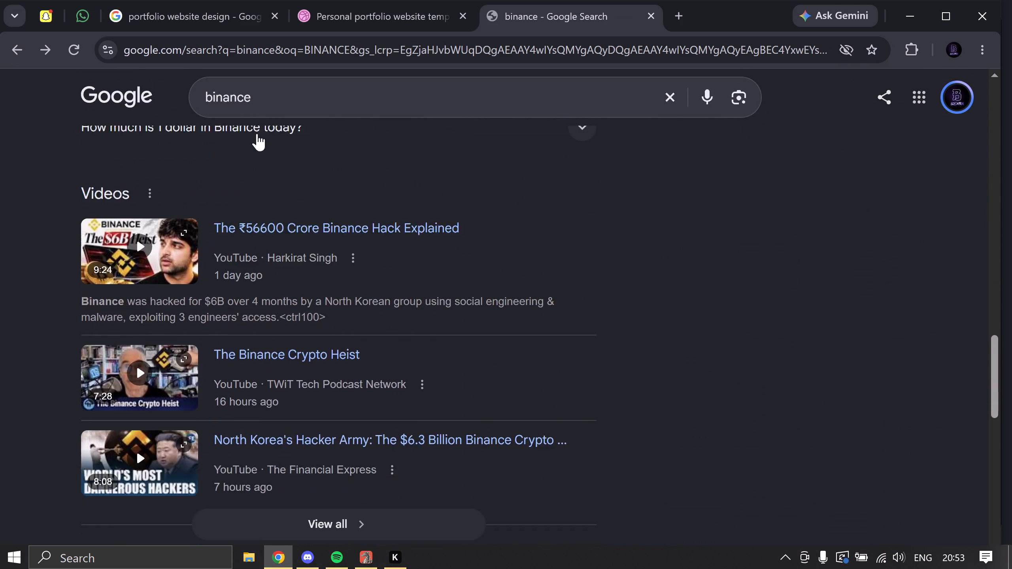
Search the web for "biance" and look through the results down to the page end, then return to the Binance results.
click(219, 101)
key(Right)
key(BackSpace)
key(Return)
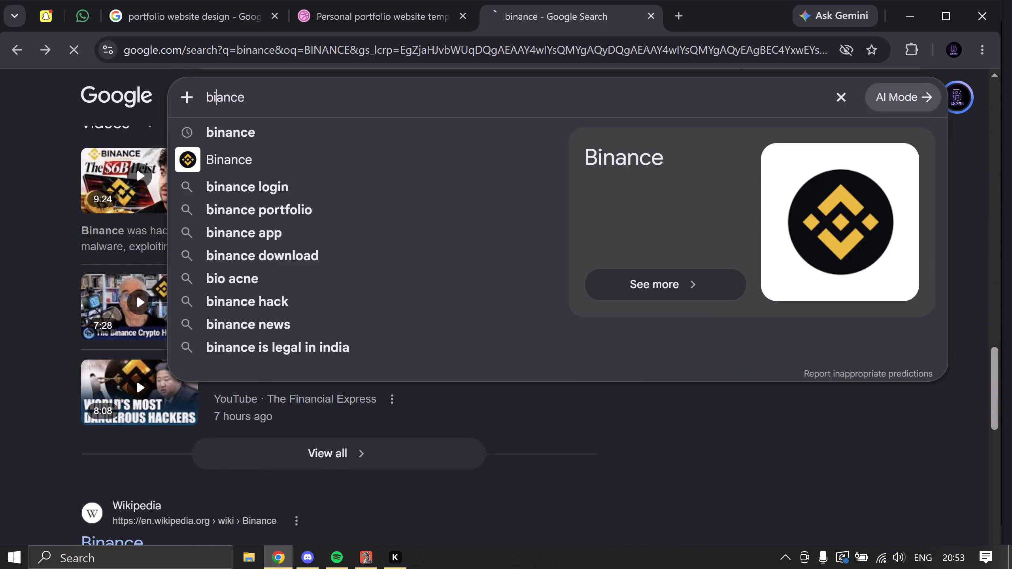
scroll(294, 213, down, 3)
scroll(298, 223, up, 1)
scroll(299, 222, down, 12)
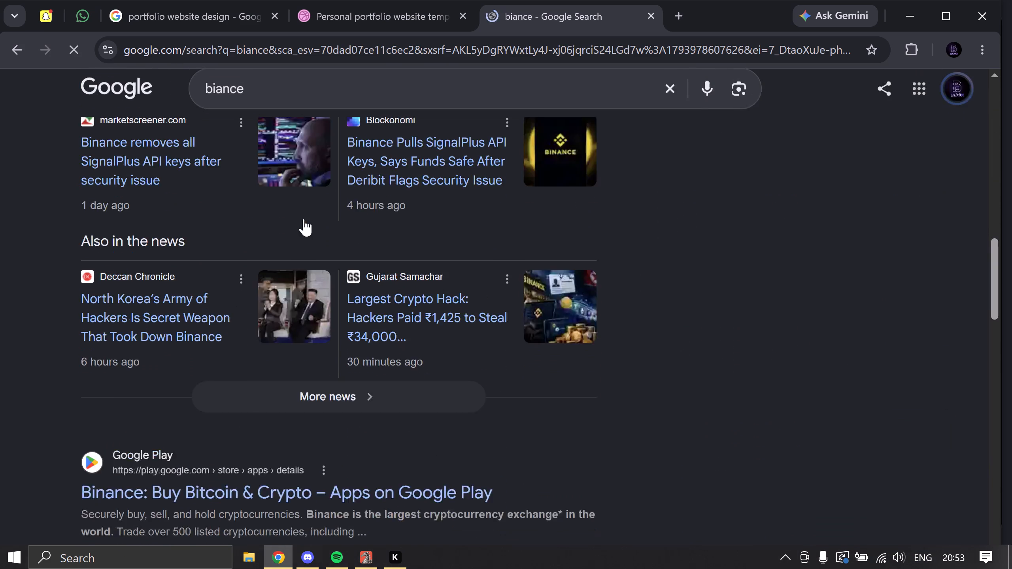
scroll(304, 219, down, 12)
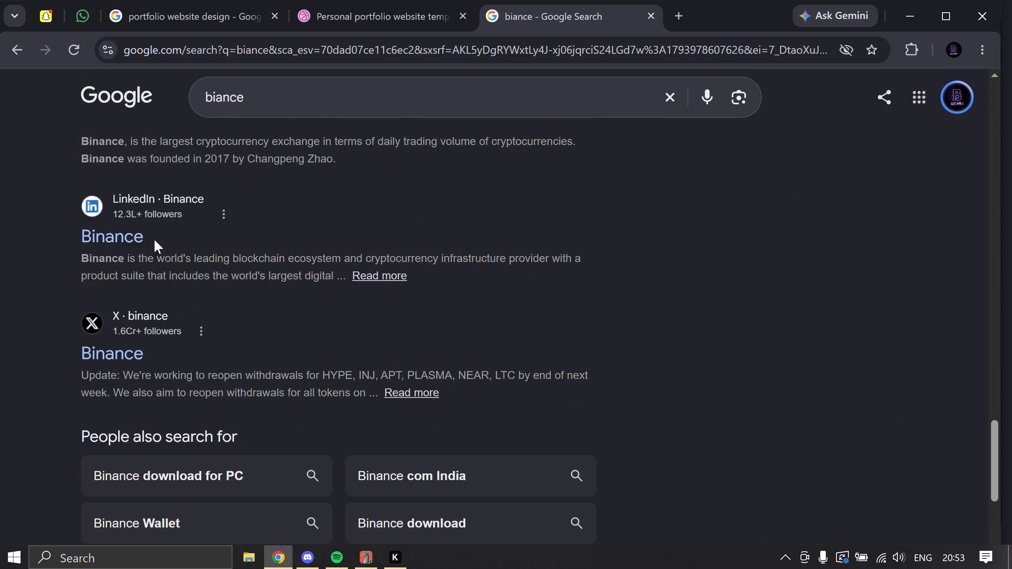
scroll(185, 335, down, 4)
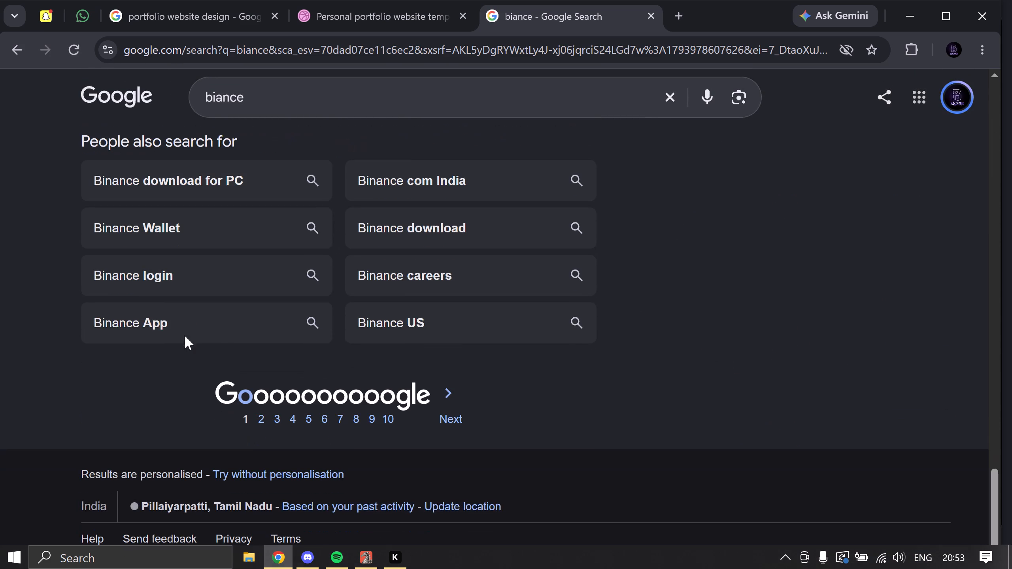
scroll(185, 335, down, 3)
click(13, 43)
Look through the rest of the Binance results and examine the following results page.
scroll(147, 205, down, 7)
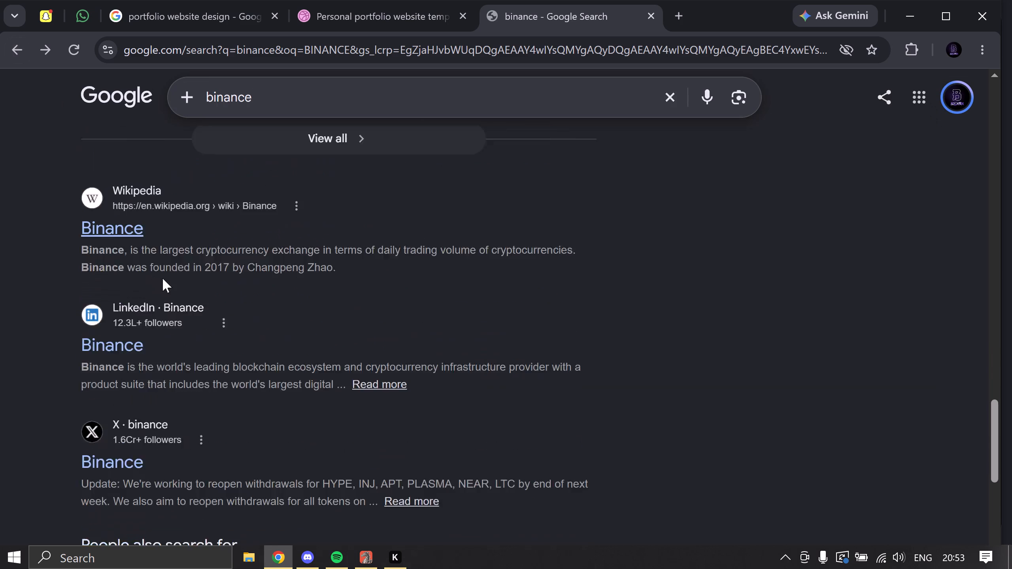
scroll(162, 278, down, 8)
click(444, 411)
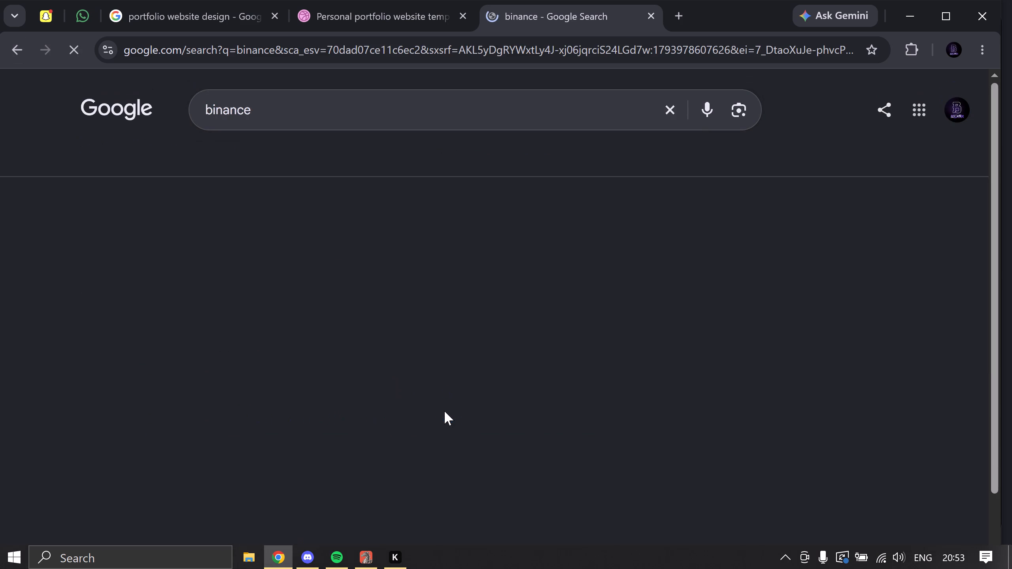
scroll(444, 411, down, 2)
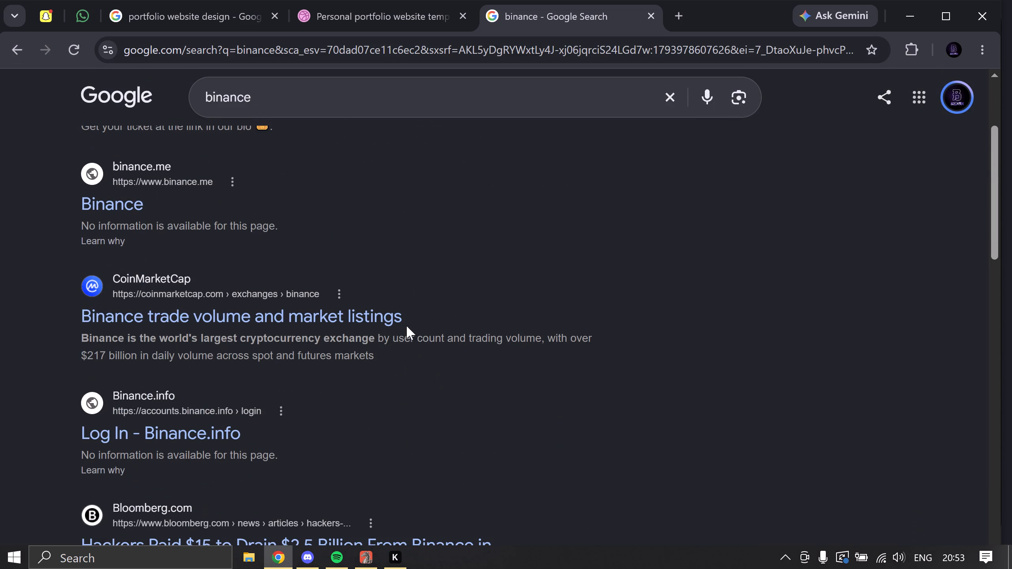
scroll(404, 318, down, 9)
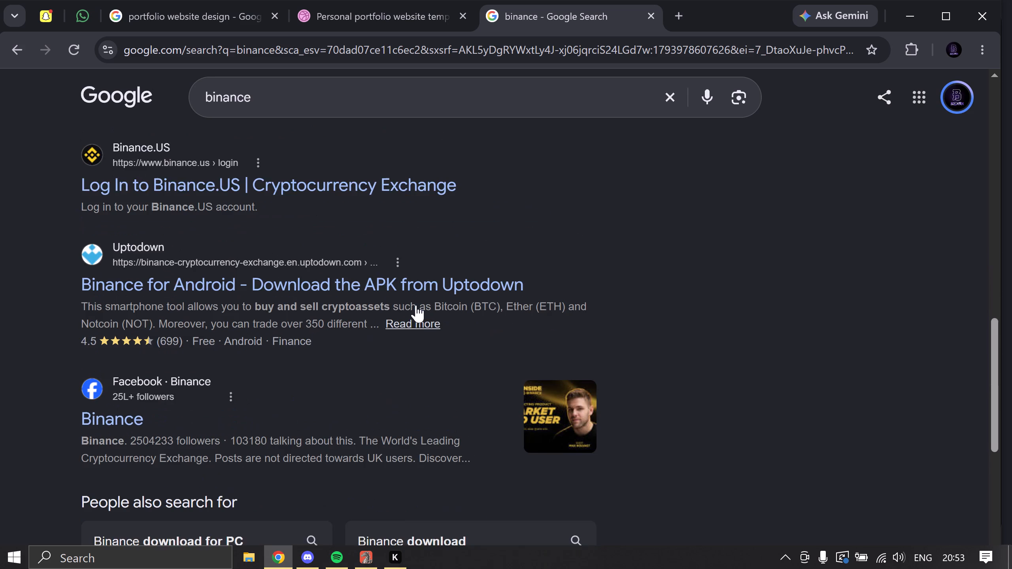
scroll(416, 305, down, 1)
Open a new browser tab and close the Binance search tab.
click(676, 14)
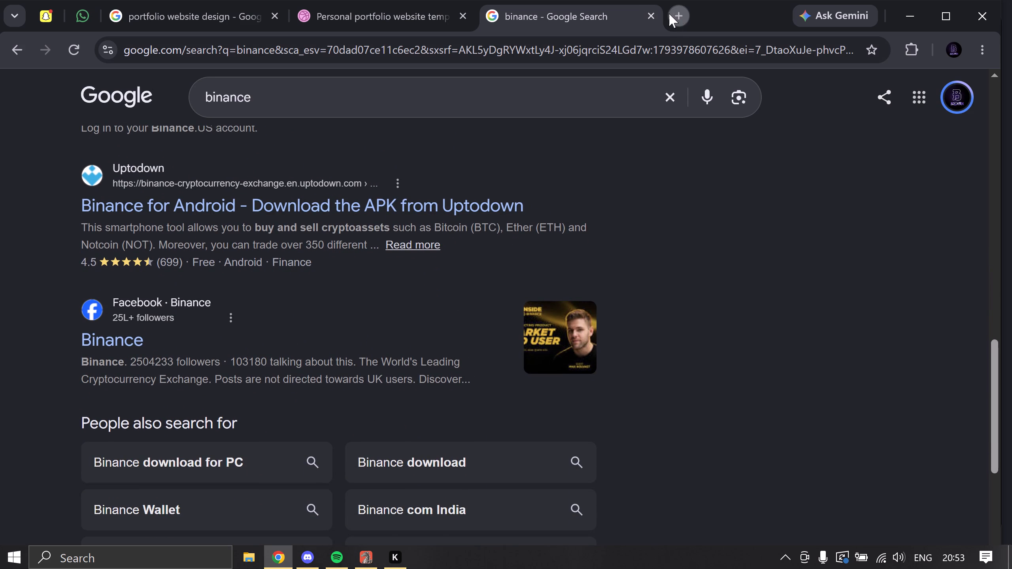
click(554, 13)
Review the Dribbble dark-mode personal portfolio template and the portfolio website design image results, then go to the empty new tab.
click(327, 15)
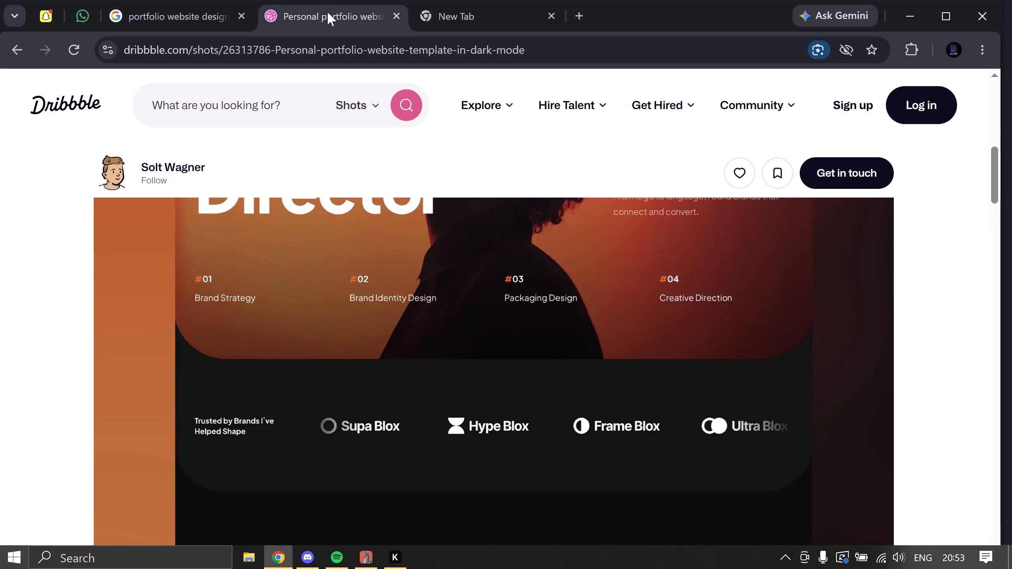
scroll(528, 381, down, 3)
click(232, 0)
double_click(232, 3)
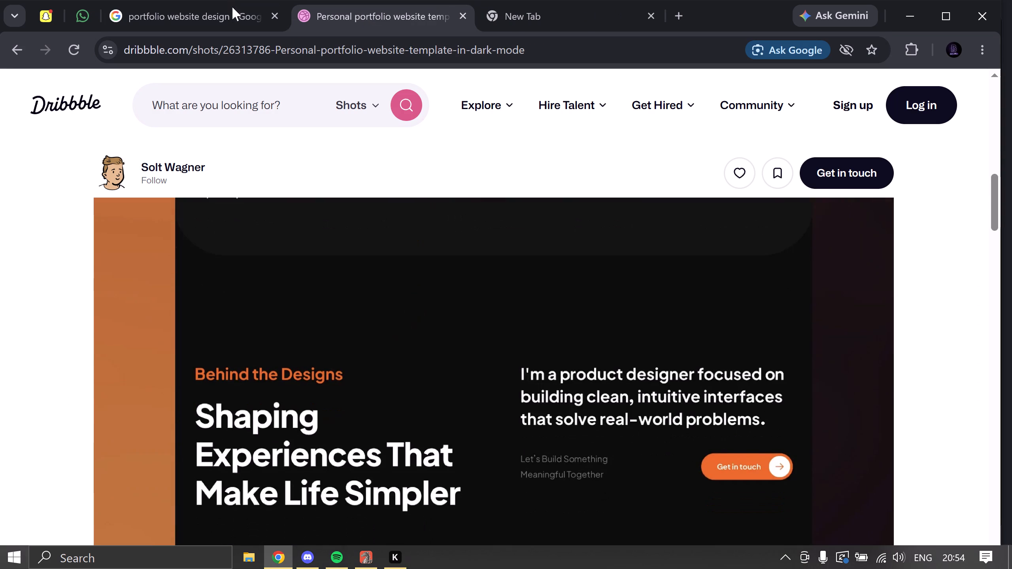
click(232, 8)
click(523, 22)
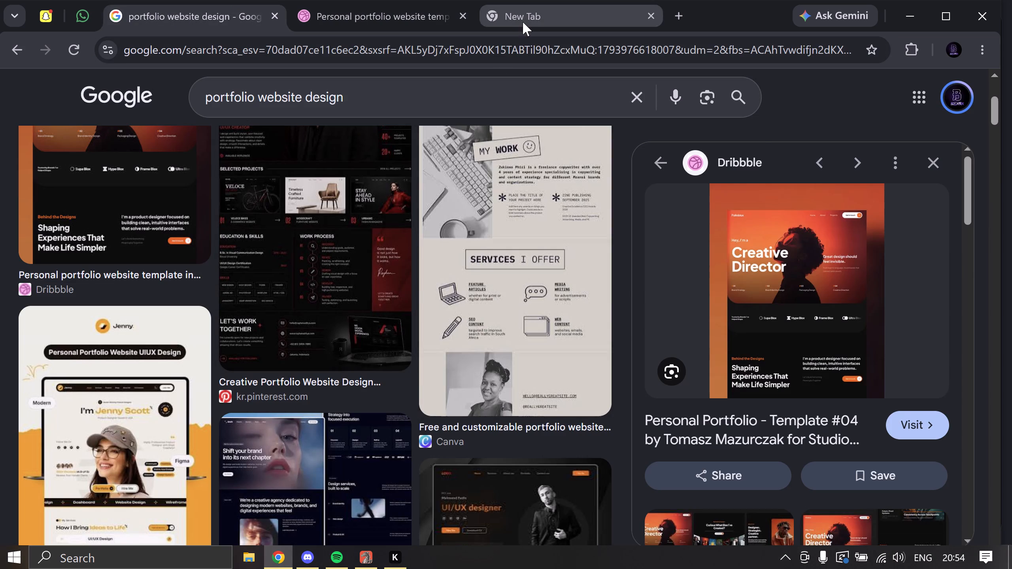
Switch back to the Untitled-2 document in the vector illustration editor.
click(374, 545)
click(369, 560)
scroll(523, 437, up, 1)
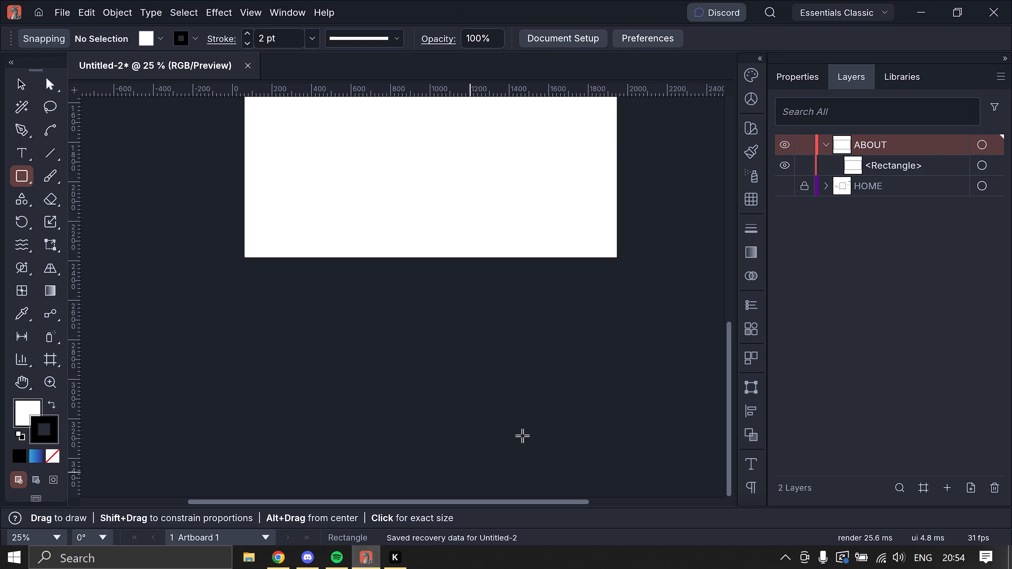
Switch to Chrome and search the web for screen resolution.
scroll(523, 436, up, 6)
scroll(531, 420, down, 3)
scroll(325, 268, up, 1)
click(262, 560)
click(266, 560)
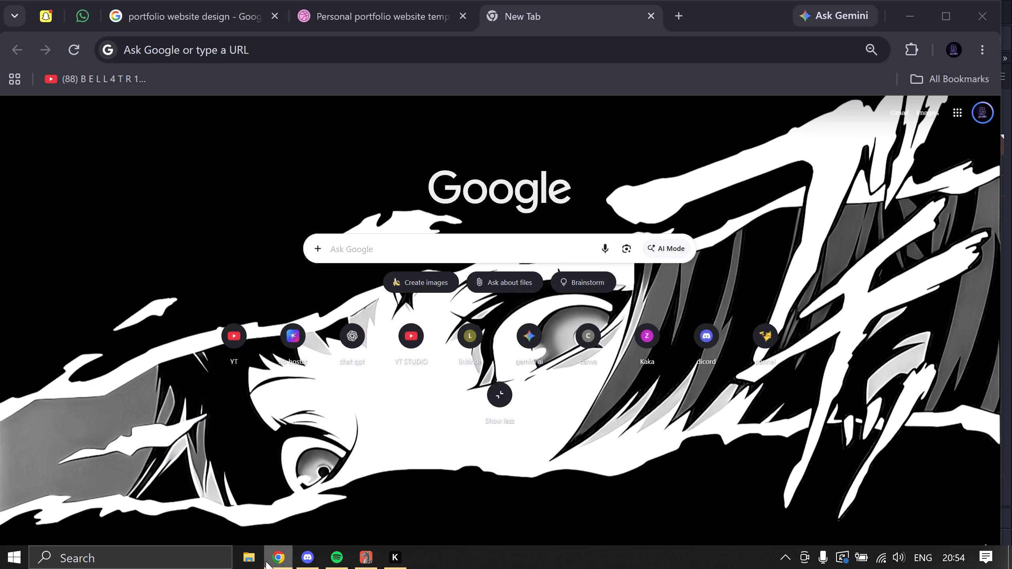
click(0, 568)
click(1011, 15)
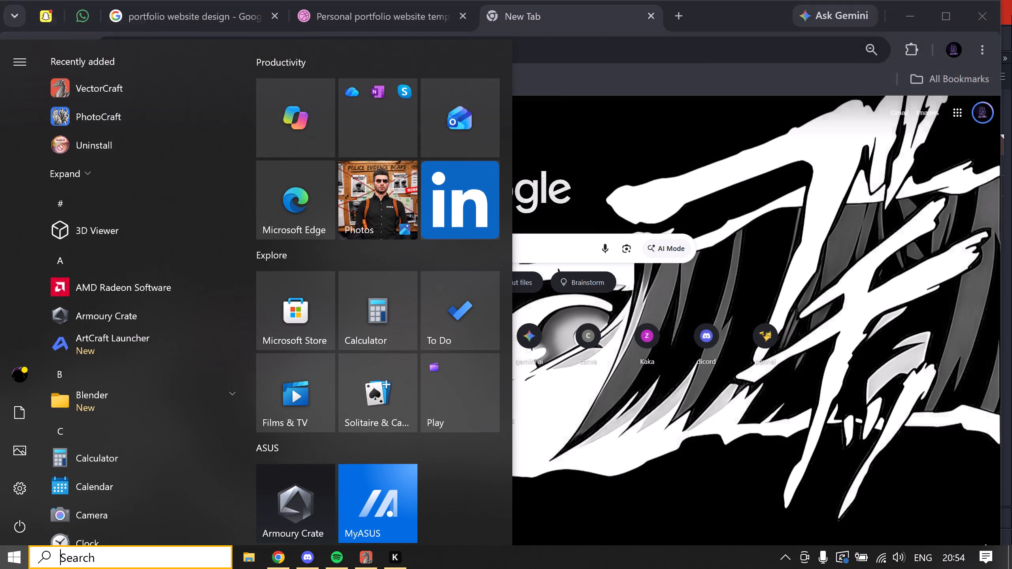
key(super+d)
click(509, 240)
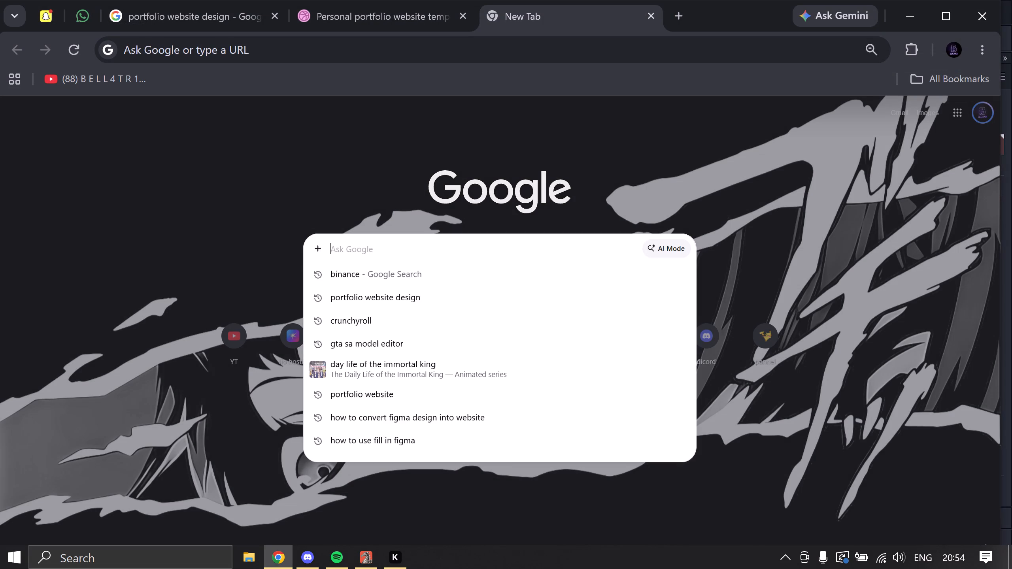
text(SCREEN RESULA)
key(Down)
key(Return)
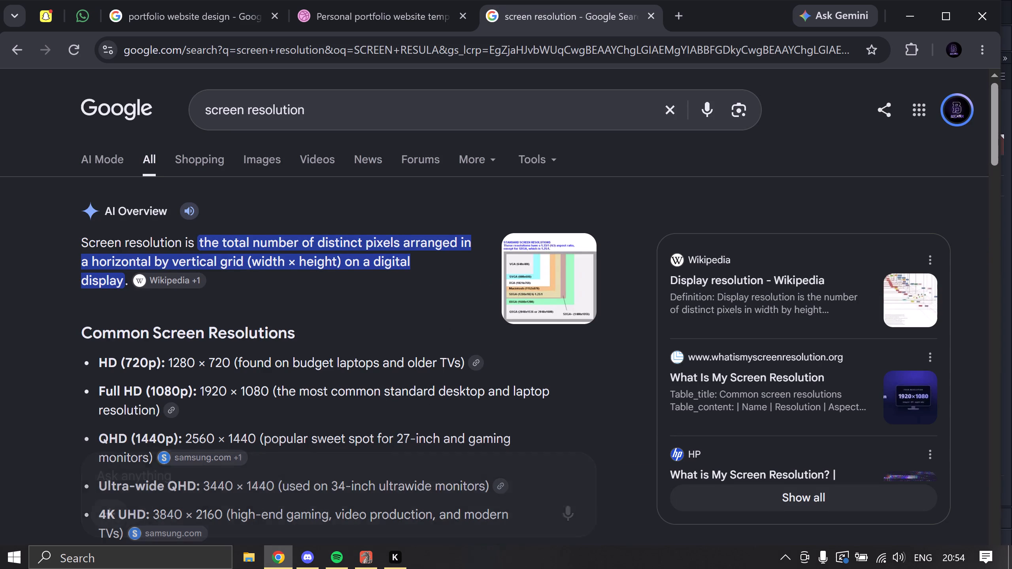
Examine the list of common screen resolutions in the search results.
scroll(386, 388, down, 2)
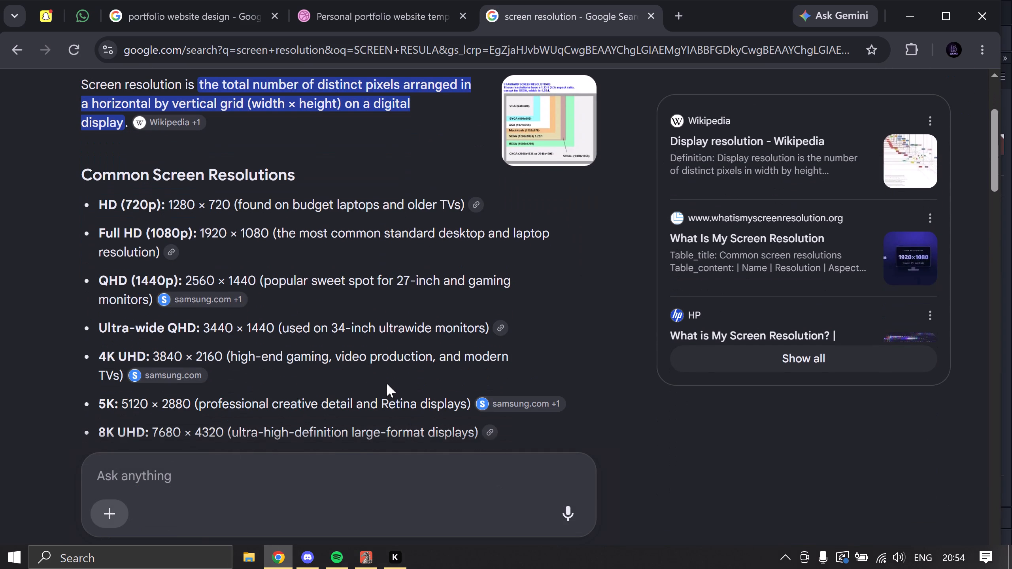
scroll(387, 383, down, 1)
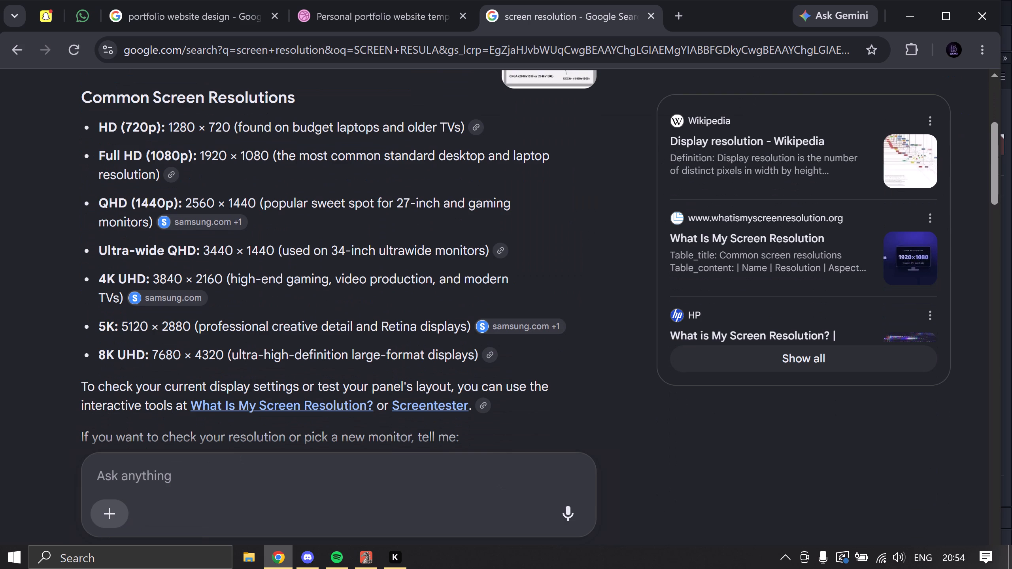
scroll(387, 383, down, 3)
scroll(387, 383, up, 7)
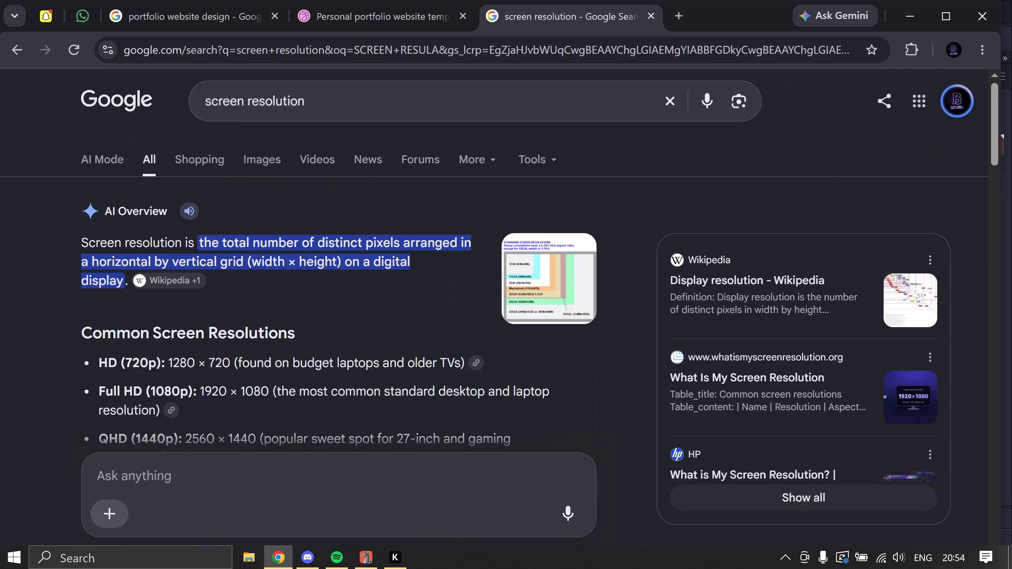
scroll(387, 383, down, 1)
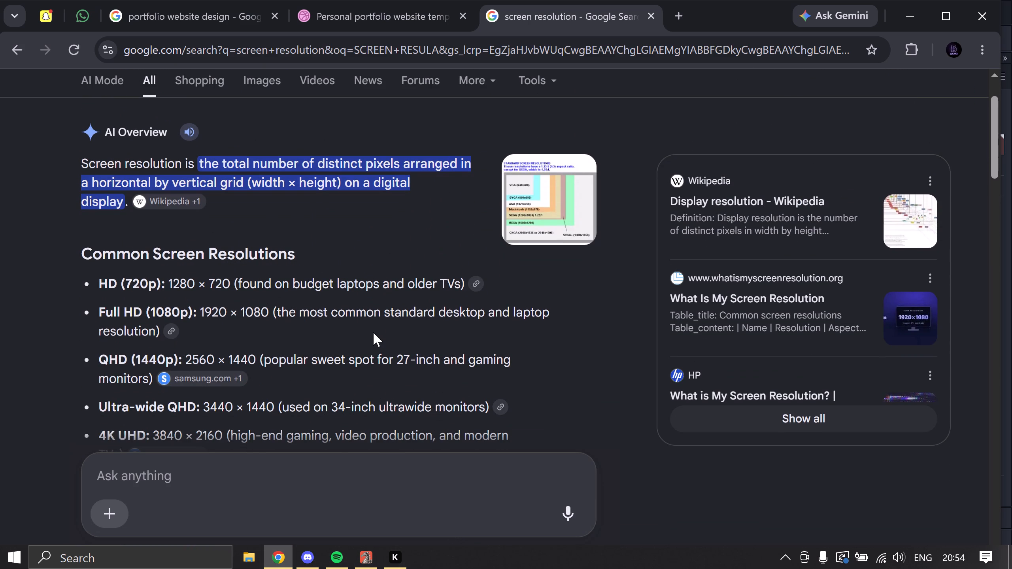
Switch to VectorCraft and create a rectangle by exact size, 1920 px wide and 1080 px high, starting inside the existing large rectangle.
click(359, 568)
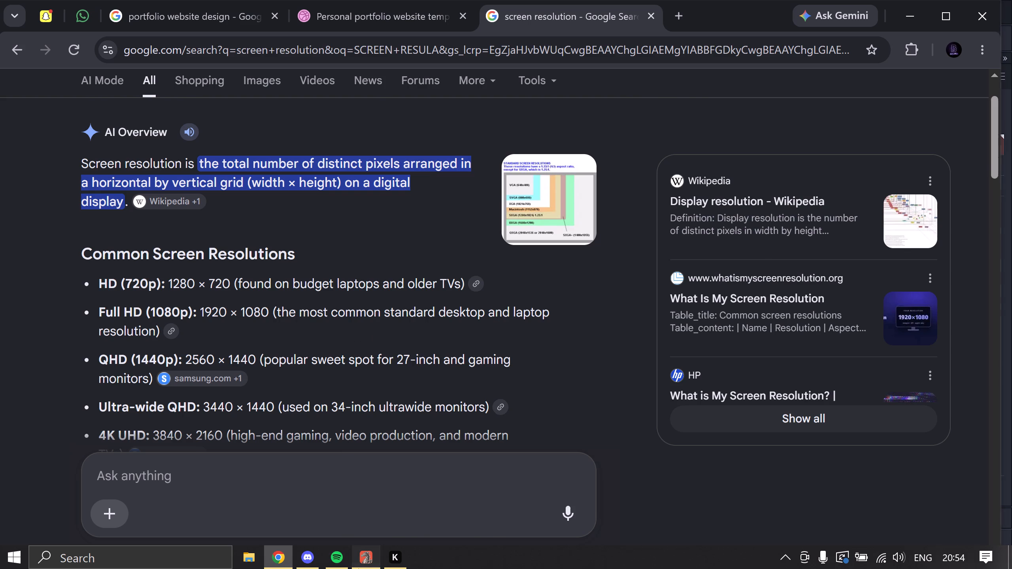
click(446, 317)
key(BackSpace)
text(1920)
click(456, 257)
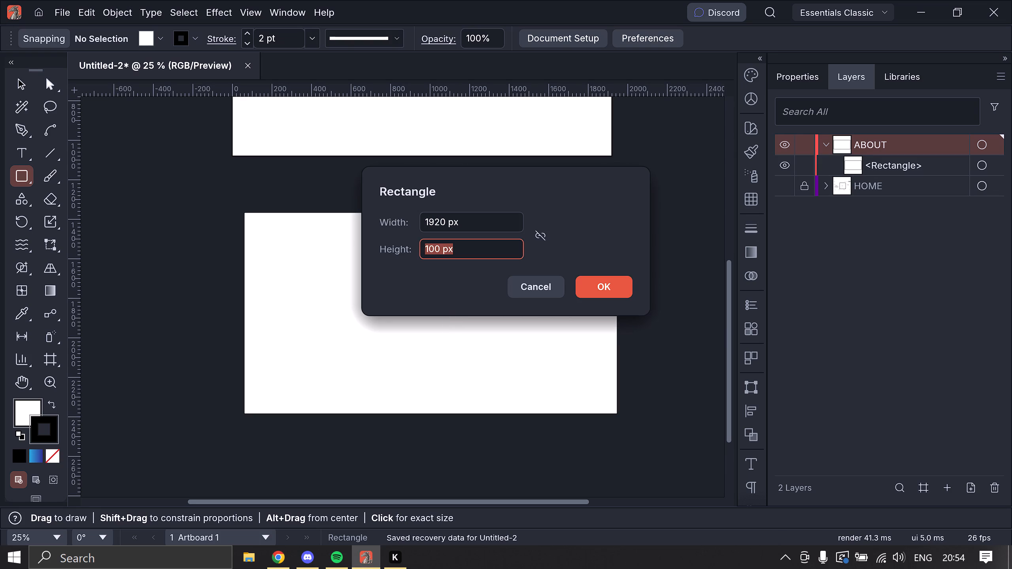
text(1080)
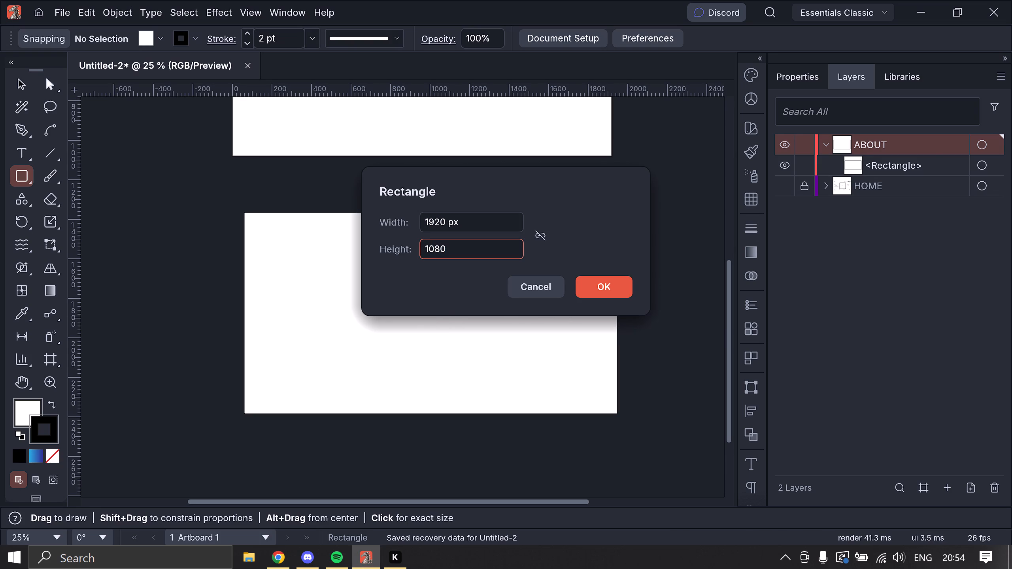
click(604, 285)
Delete the older, freehand-drawn large rectangle below the artboard.
click(17, 86)
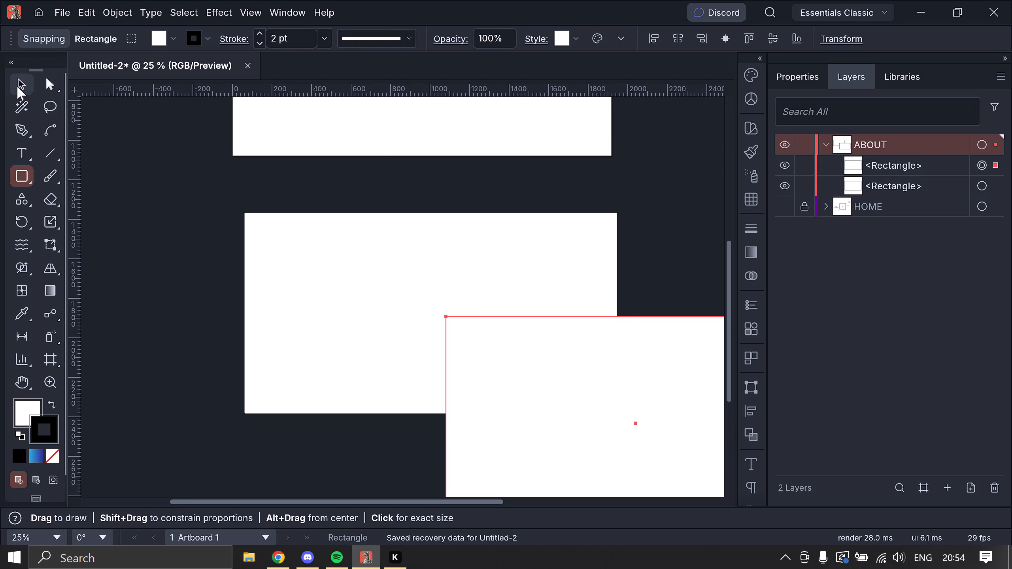
click(221, 244)
click(264, 254)
key(Delete)
Move the 1920 × 1080 px rectangle directly below the artboard, aligning their side edges and leaving a clear gap between them.
click(542, 364)
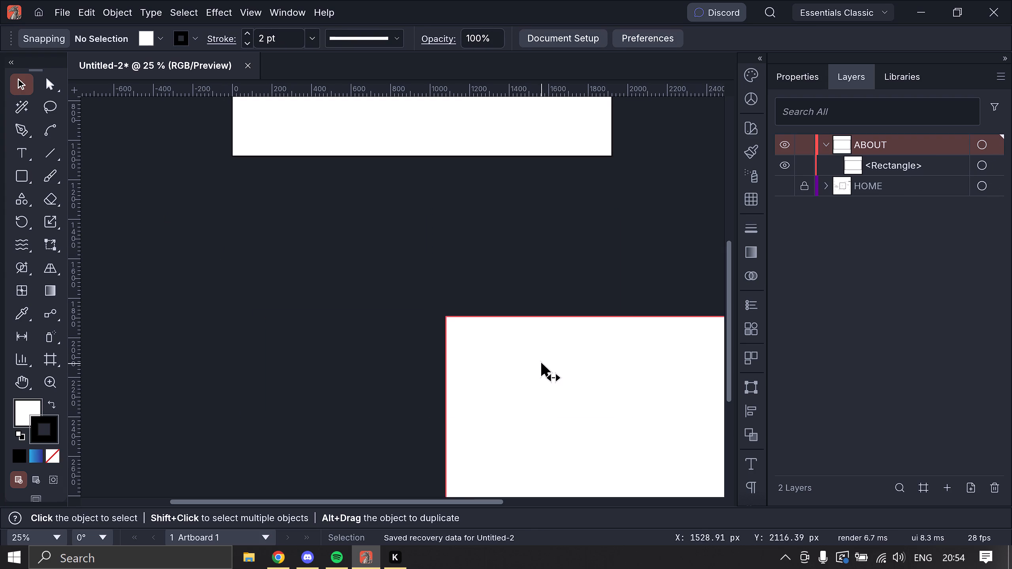
drag(570, 389, 353, 232)
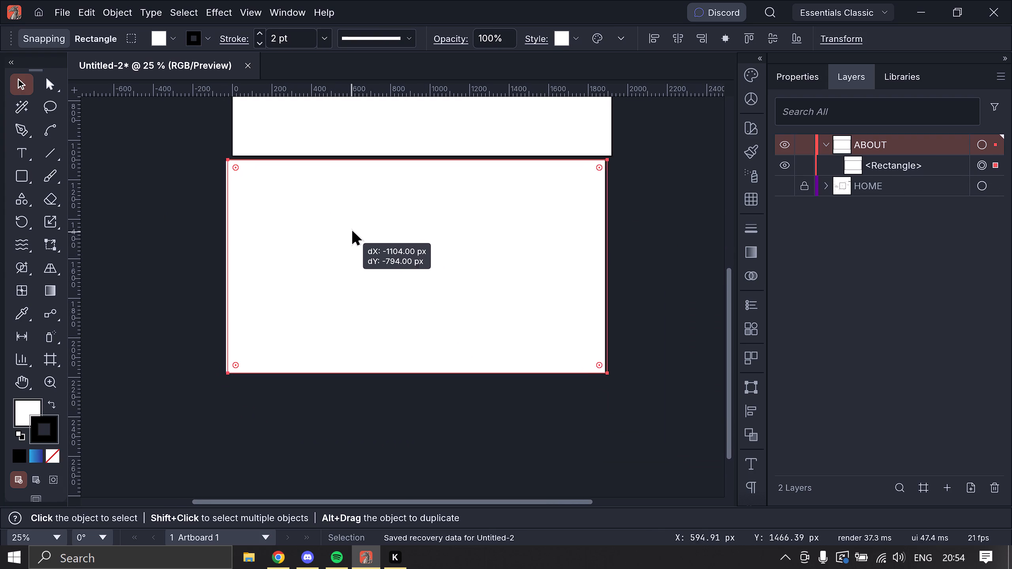
drag(353, 232, 357, 257)
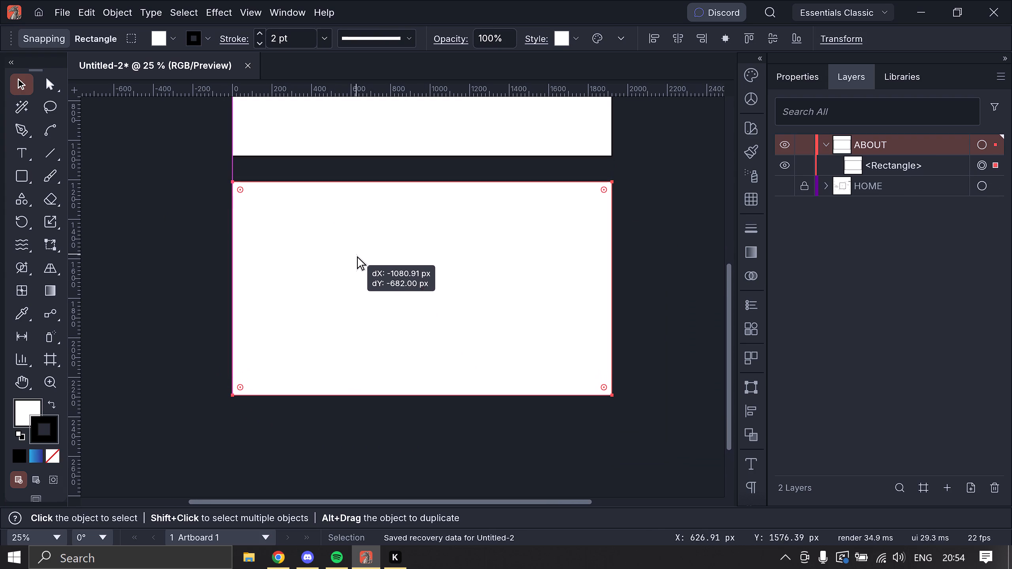
drag(357, 257, 357, 257)
click(620, 249)
click(555, 223)
drag(485, 233, 488, 249)
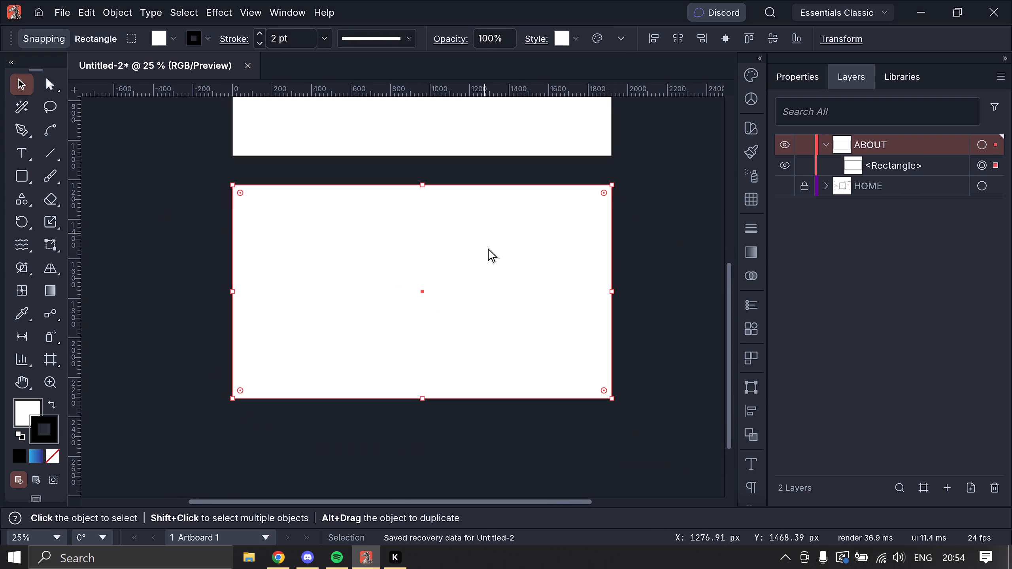
drag(488, 249, 487, 268)
click(661, 230)
click(287, 205)
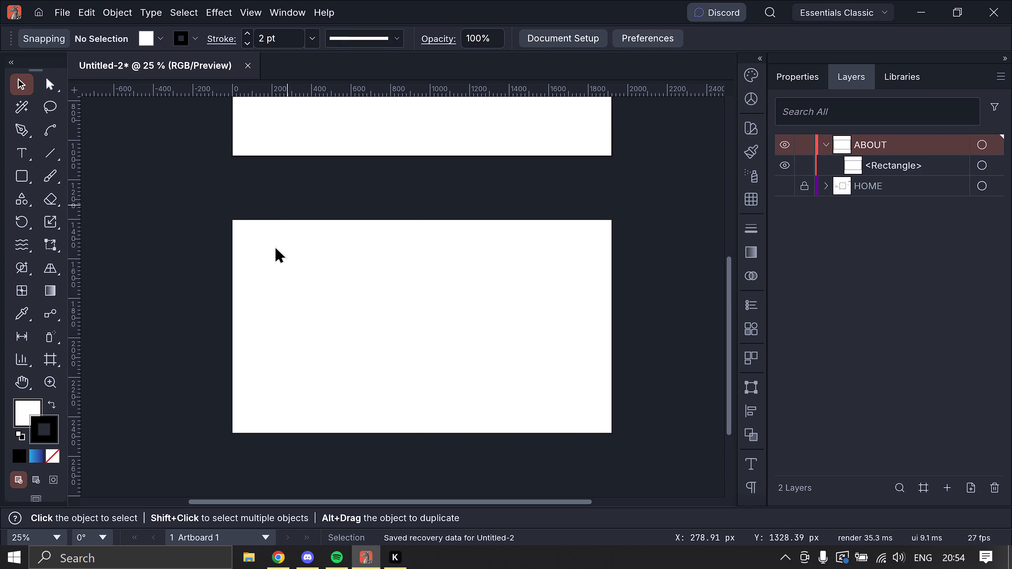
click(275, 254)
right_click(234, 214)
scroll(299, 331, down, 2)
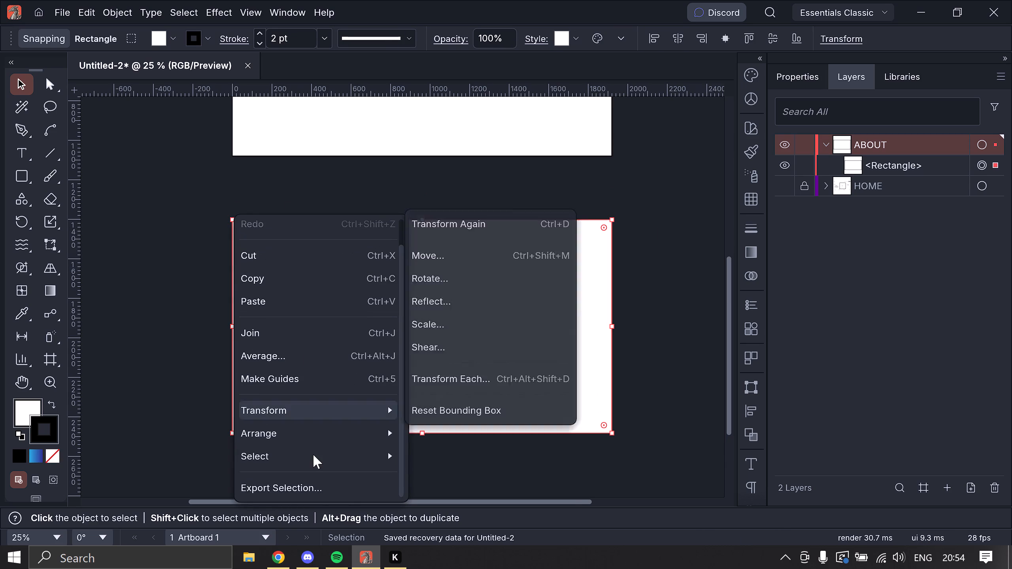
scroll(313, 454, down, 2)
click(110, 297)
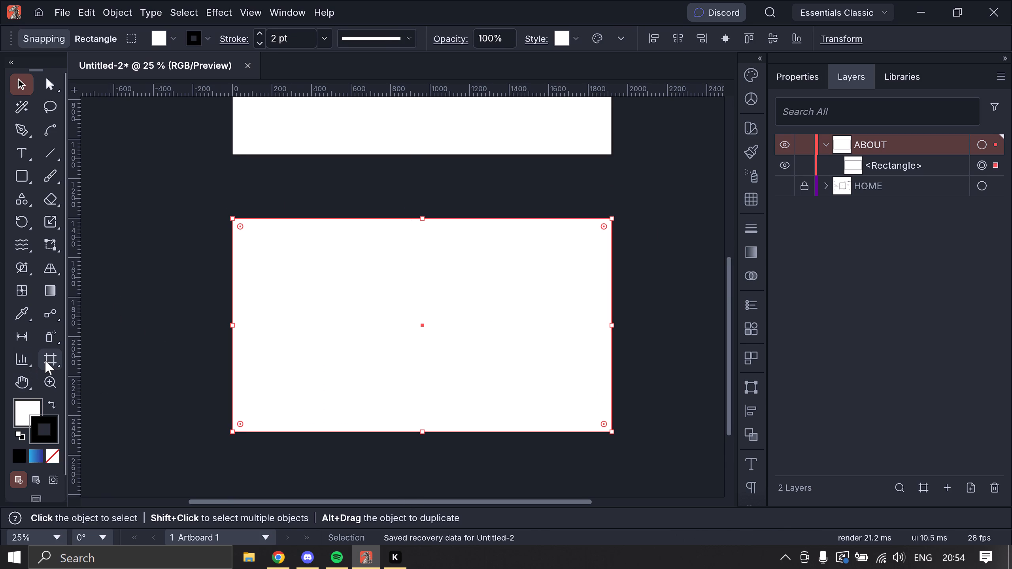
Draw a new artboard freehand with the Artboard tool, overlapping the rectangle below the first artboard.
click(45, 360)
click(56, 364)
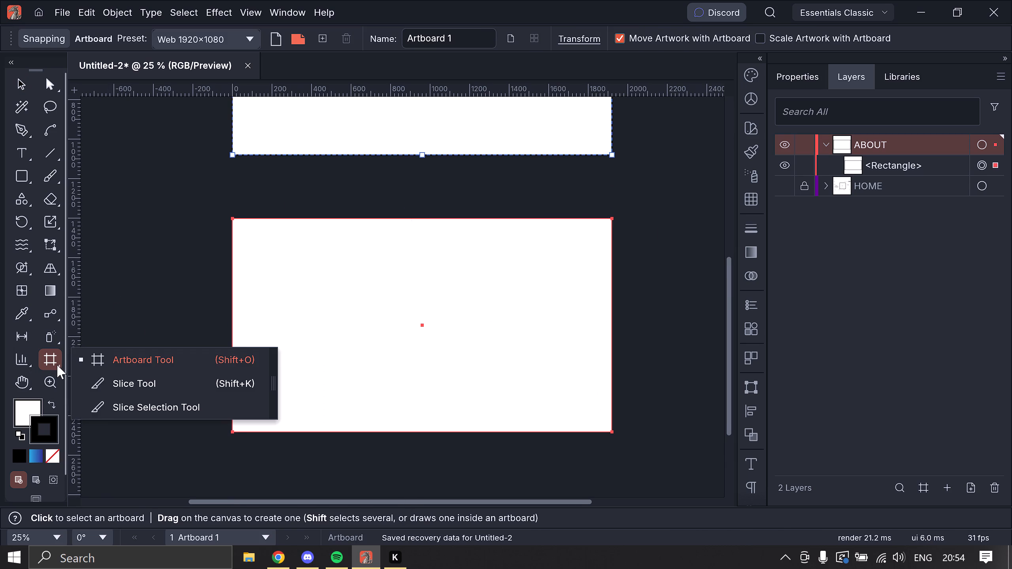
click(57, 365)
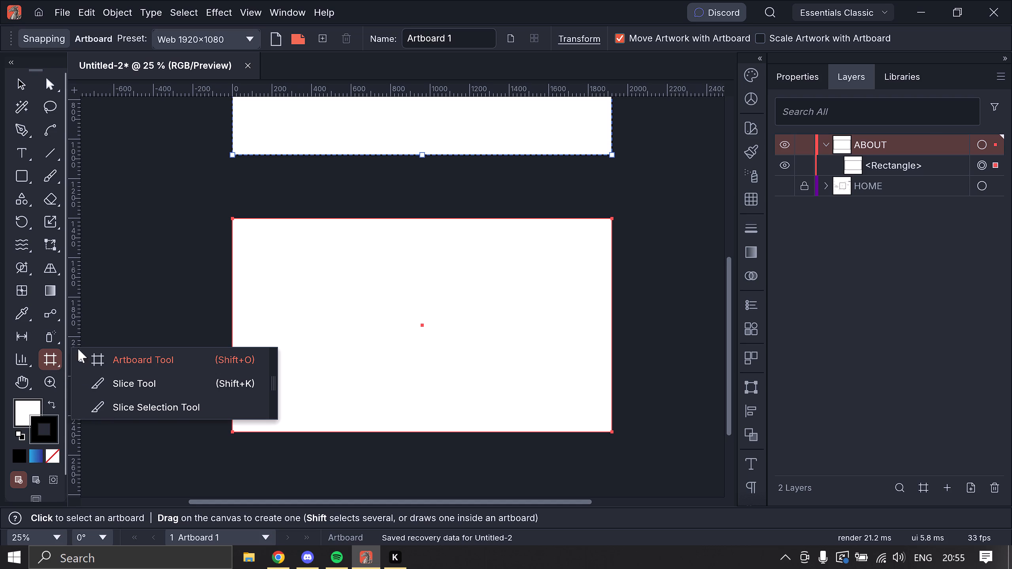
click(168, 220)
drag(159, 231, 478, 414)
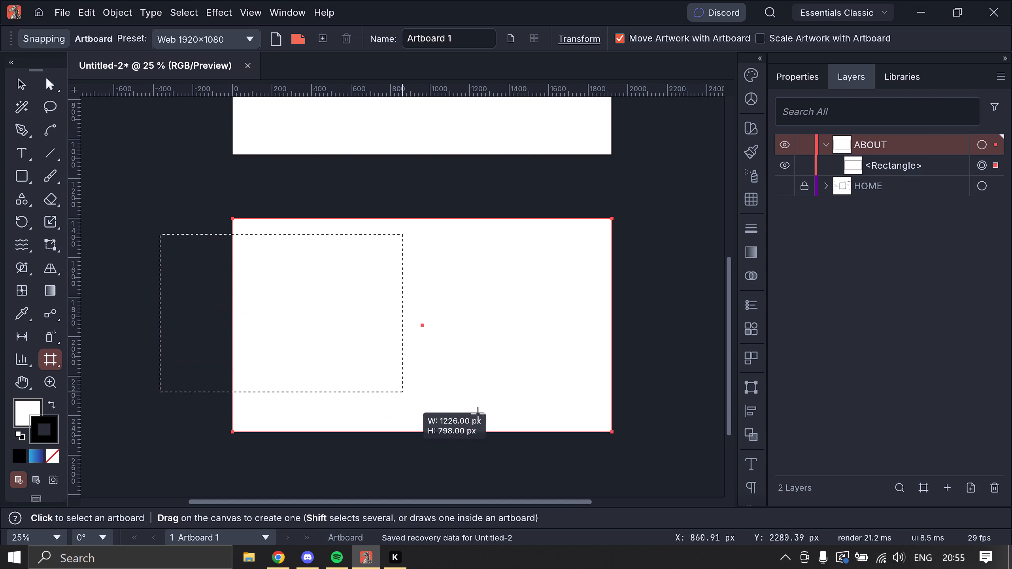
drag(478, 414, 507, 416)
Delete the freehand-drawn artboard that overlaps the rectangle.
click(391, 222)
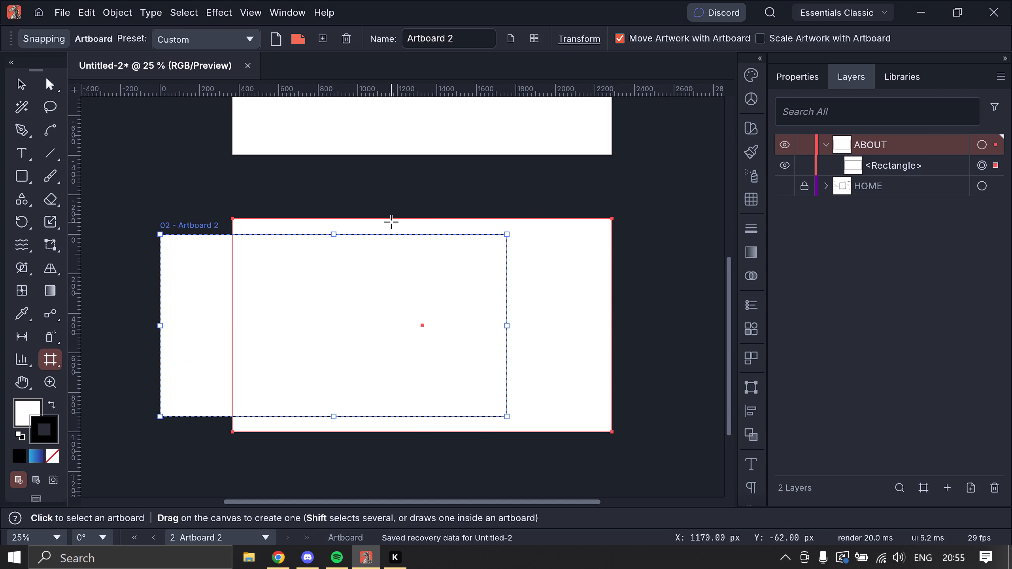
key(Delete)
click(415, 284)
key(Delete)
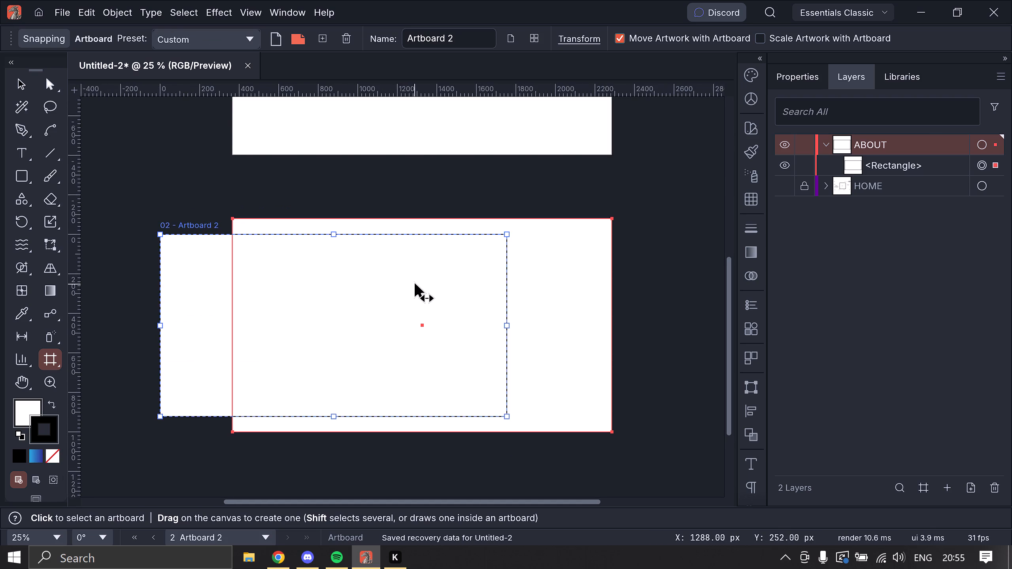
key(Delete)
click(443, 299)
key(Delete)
Create a second artboard fitted exactly to the 1920 × 1080 px rectangle below the first artboard.
click(443, 300)
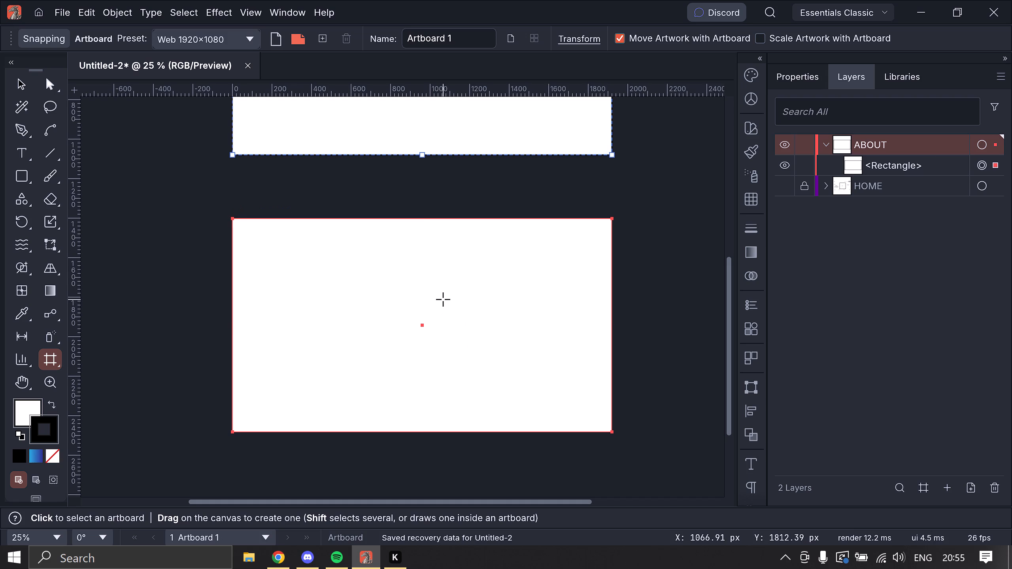
scroll(379, 276, up, 7)
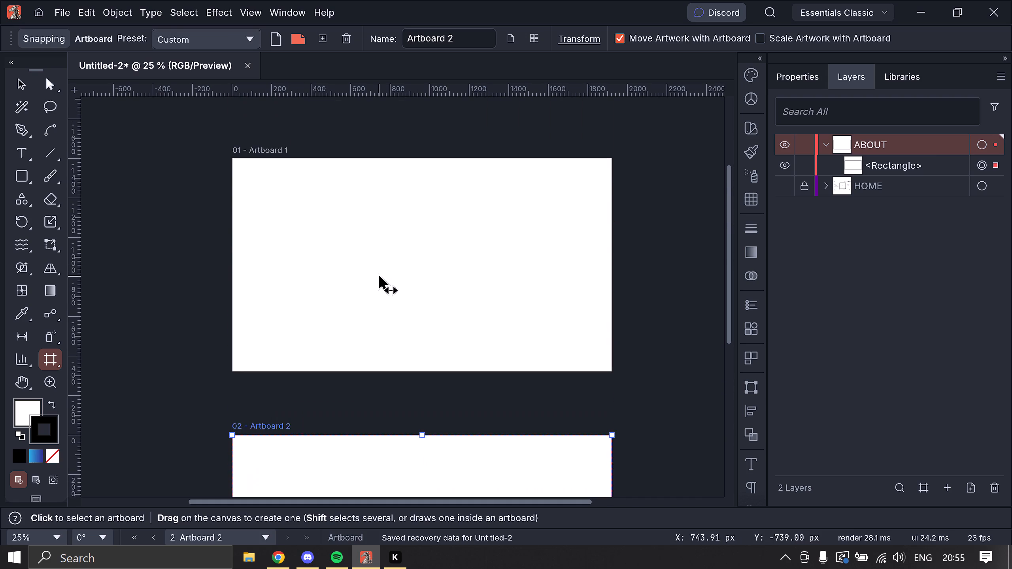
scroll(379, 276, up, 3)
scroll(379, 272, down, 3)
Make Artboard 1 active and hide the ABOUT layer, leaving its rectangle's own visibility switched on.
click(351, 271)
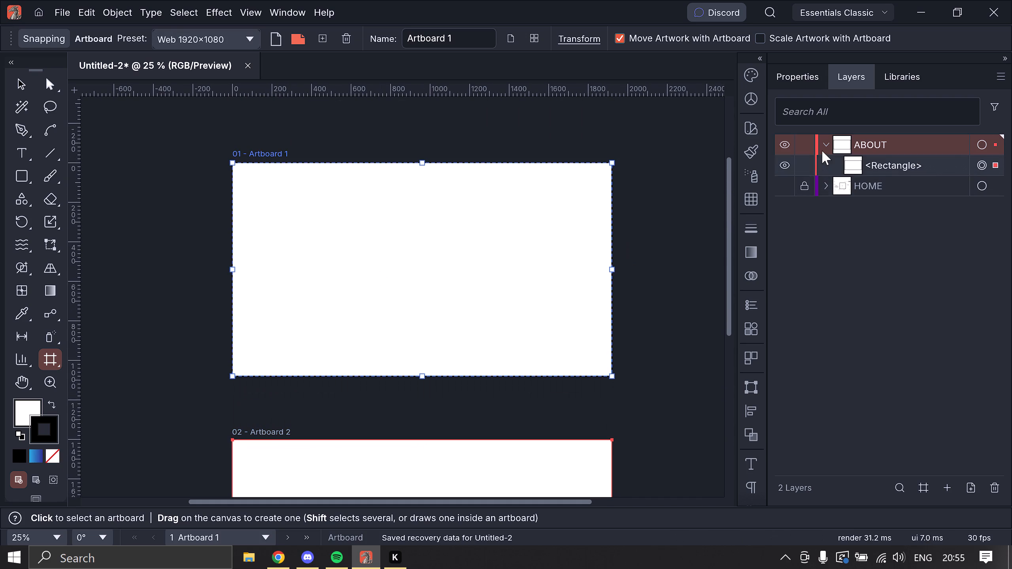
click(788, 147)
click(783, 162)
click(784, 145)
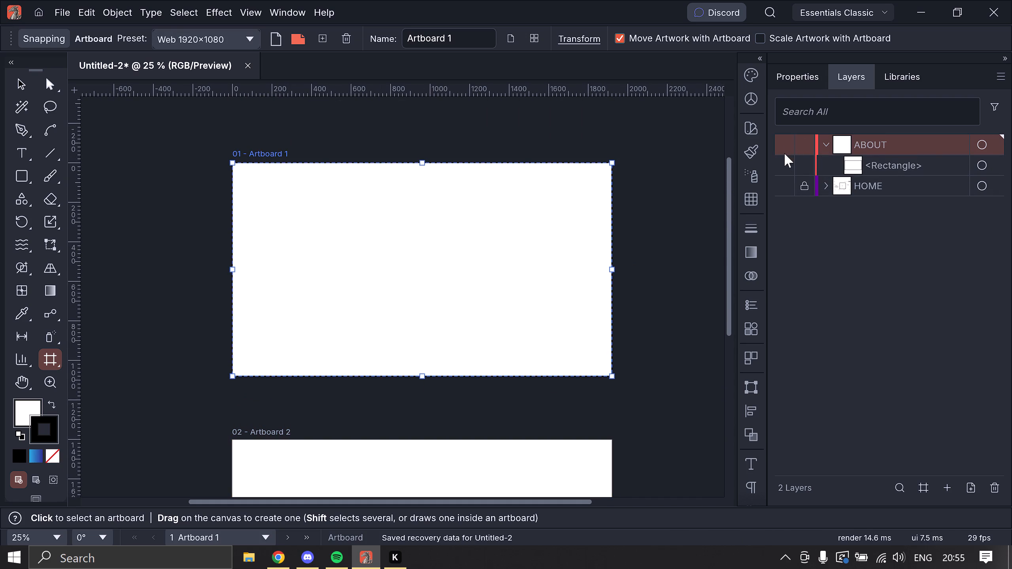
click(785, 162)
click(785, 144)
Show the HOME layer, checking its artwork on Artboard 1 by toggling its visibility.
click(783, 186)
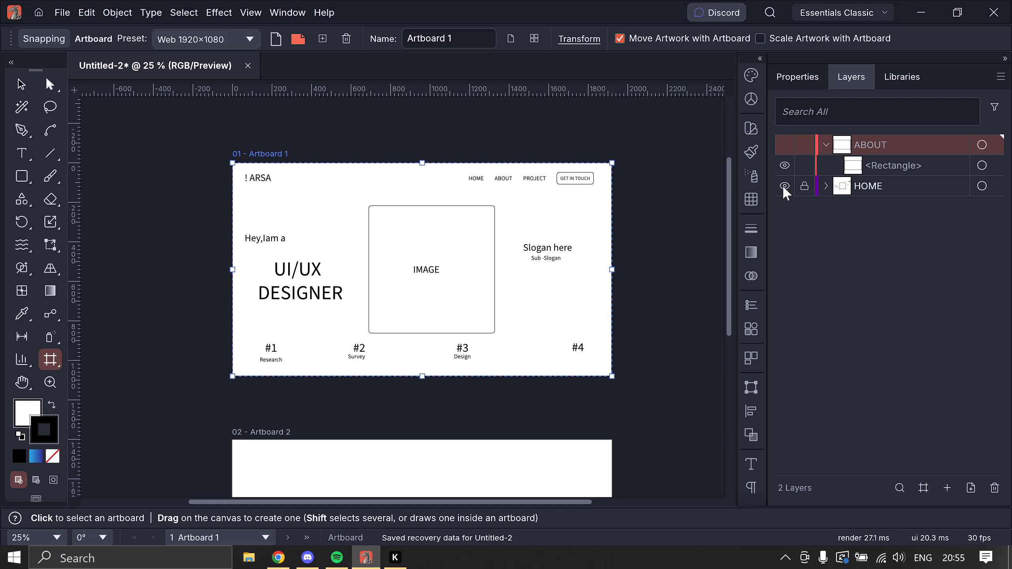
click(784, 186)
double_click(784, 186)
double_click(784, 186)
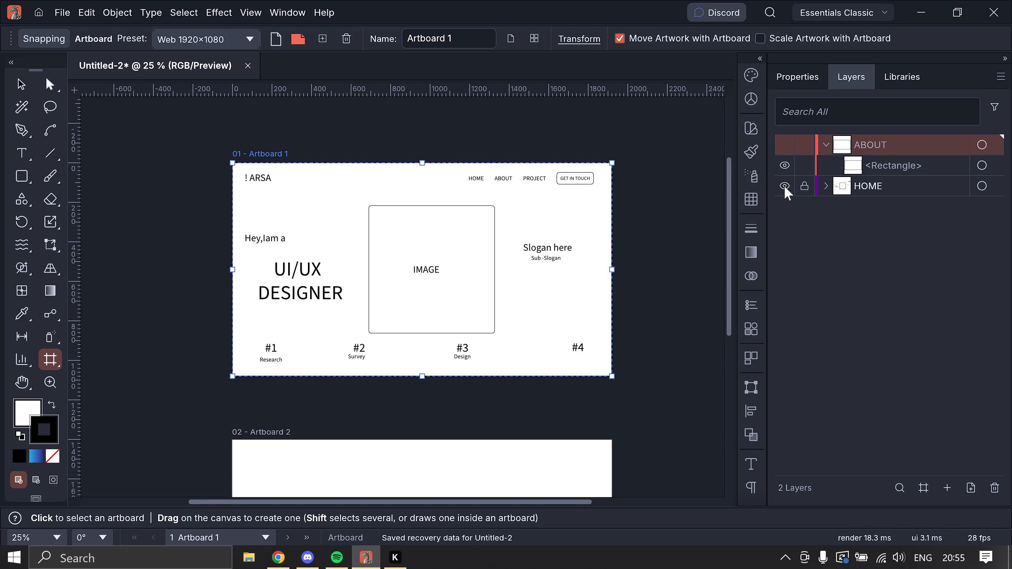
Check the HOME artwork on Artboard 1 by toggling the HOME layer's visibility.
click(784, 186)
click(784, 186)
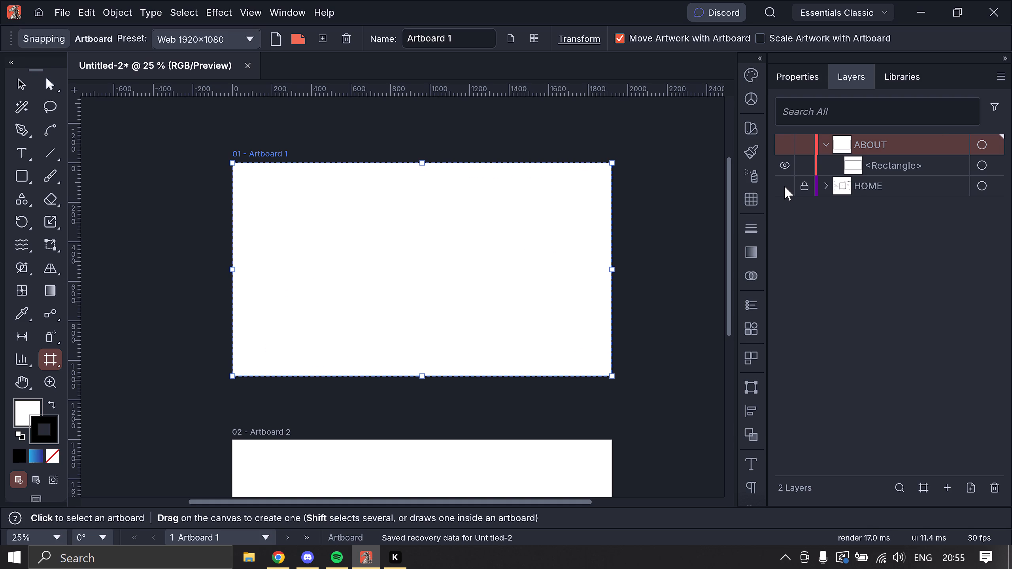
click(784, 186)
Delete the HOME layer and the ABOUT layer's rectangle, and try to delete the ABOUT layer itself.
drag(891, 238, 881, 156)
click(874, 189)
key(Delete)
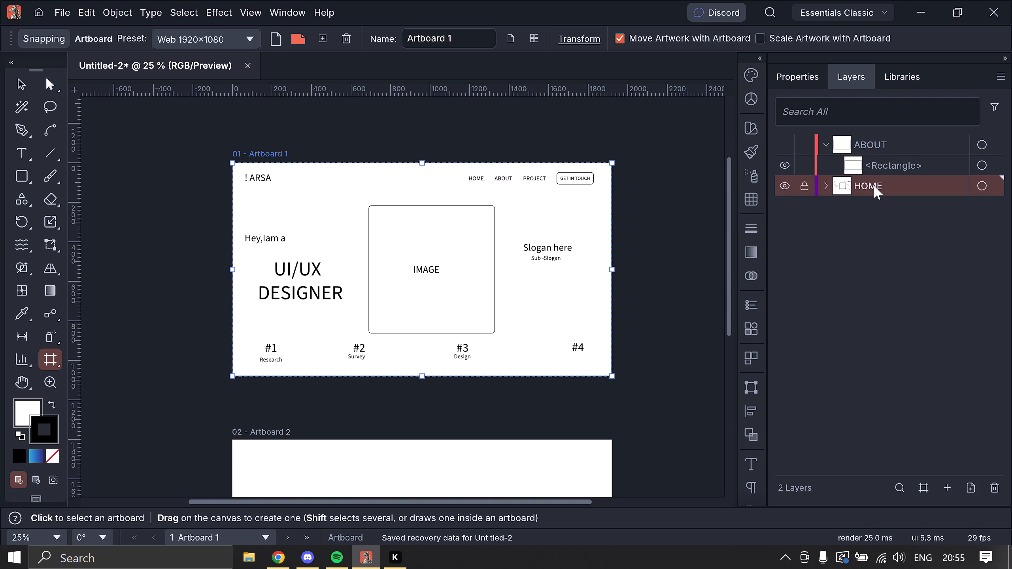
click(874, 172)
key(Delete)
click(874, 150)
key(Delete)
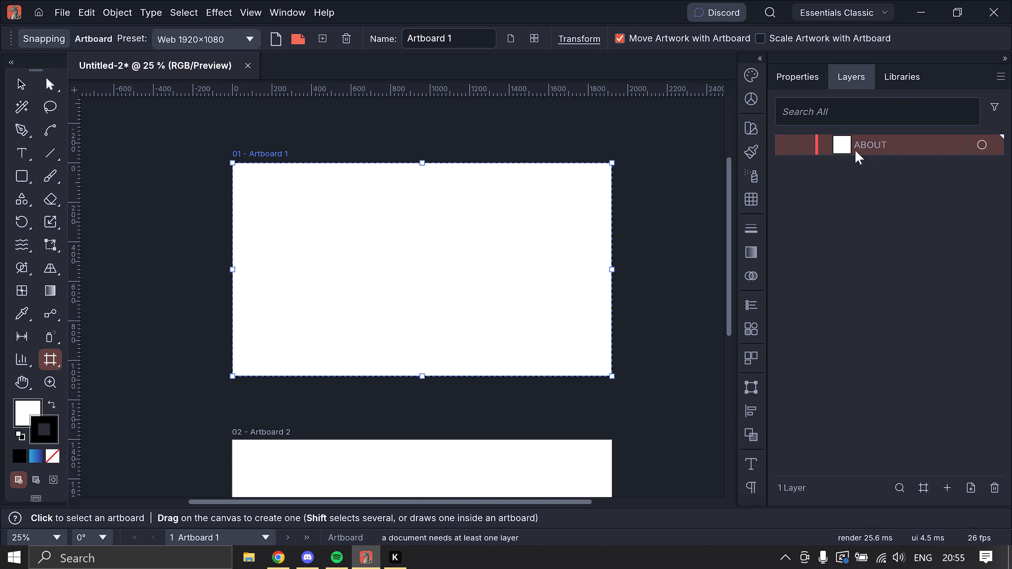
Delete Artboard 1.
click(475, 222)
key(Delete)
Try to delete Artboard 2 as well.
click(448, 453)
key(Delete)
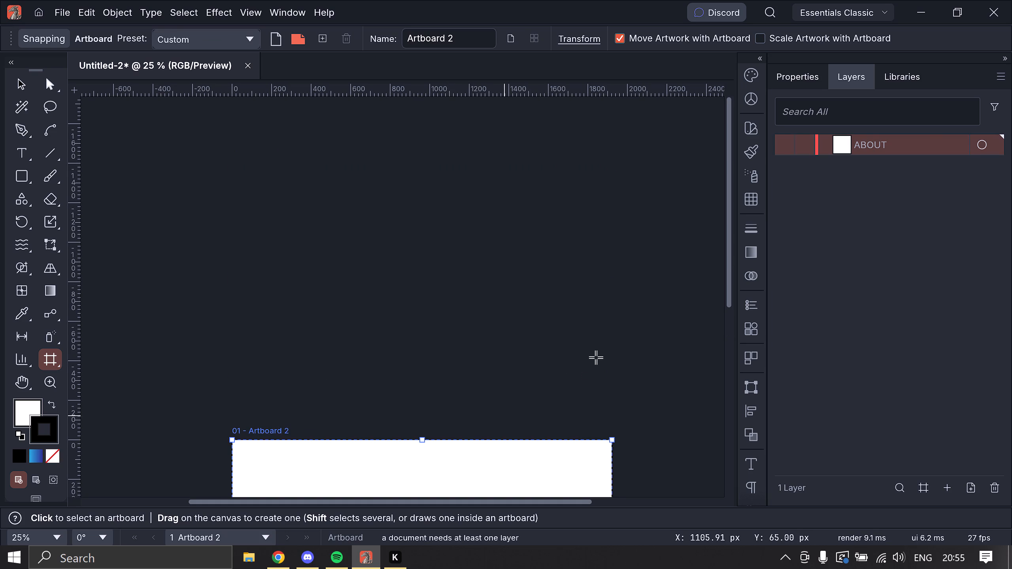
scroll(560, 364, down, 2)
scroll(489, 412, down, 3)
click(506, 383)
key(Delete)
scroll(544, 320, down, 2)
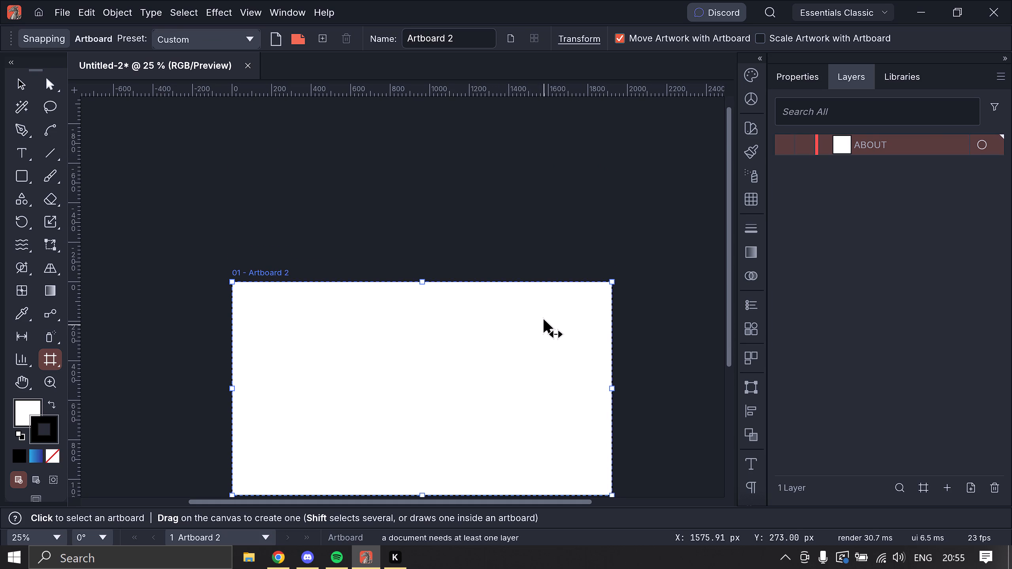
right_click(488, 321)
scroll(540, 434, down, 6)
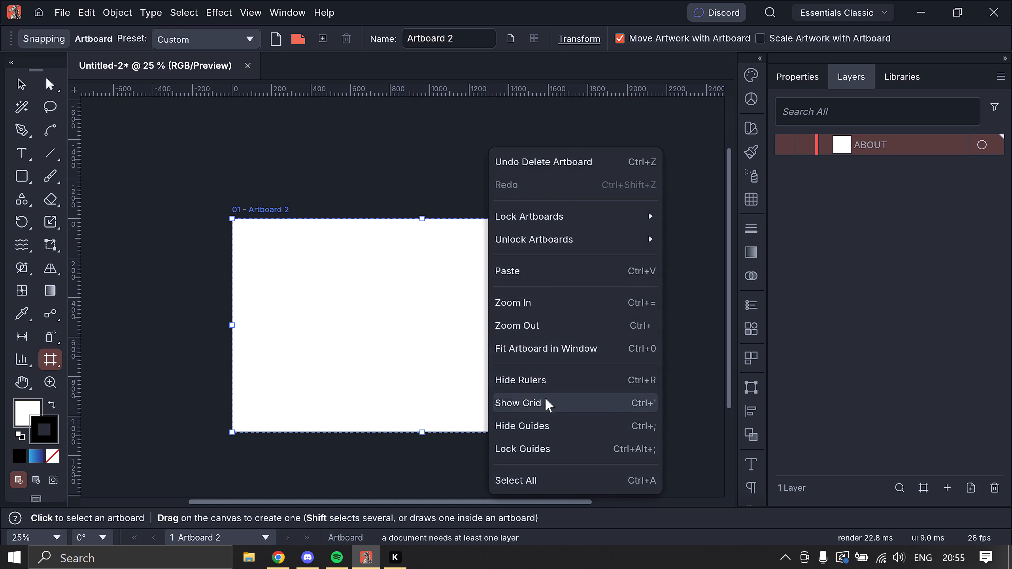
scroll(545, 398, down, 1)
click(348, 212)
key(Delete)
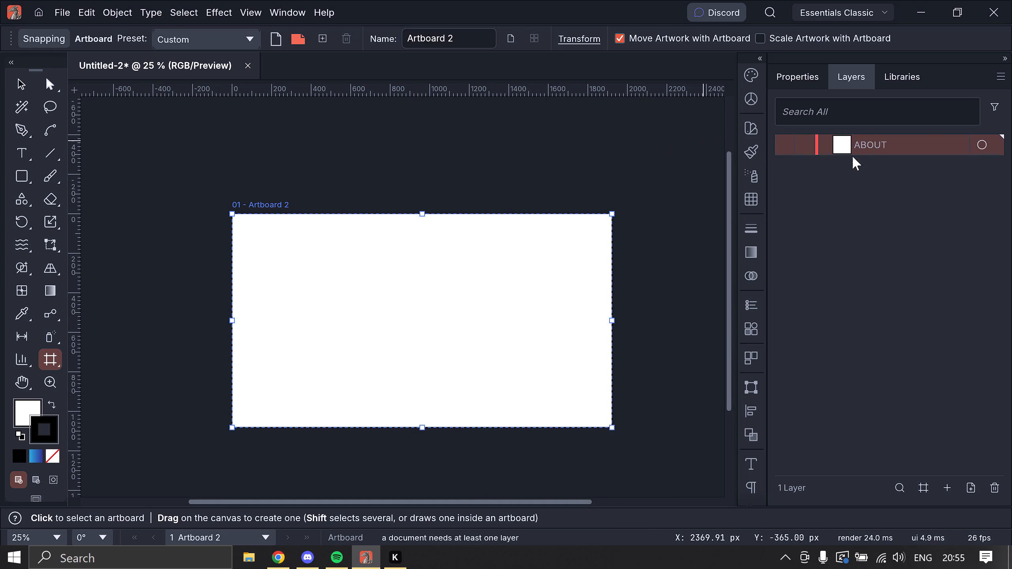
Rename the ABOUT layer as HOME.
double_click(868, 149)
key(ctrl+a)
key(BackSpace)
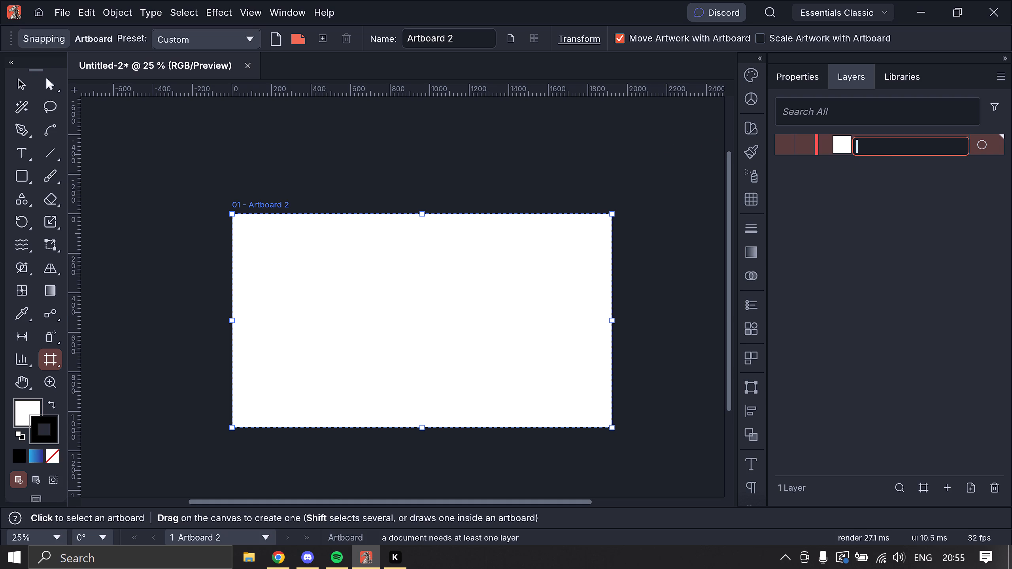
text(HOME)
key(Return)
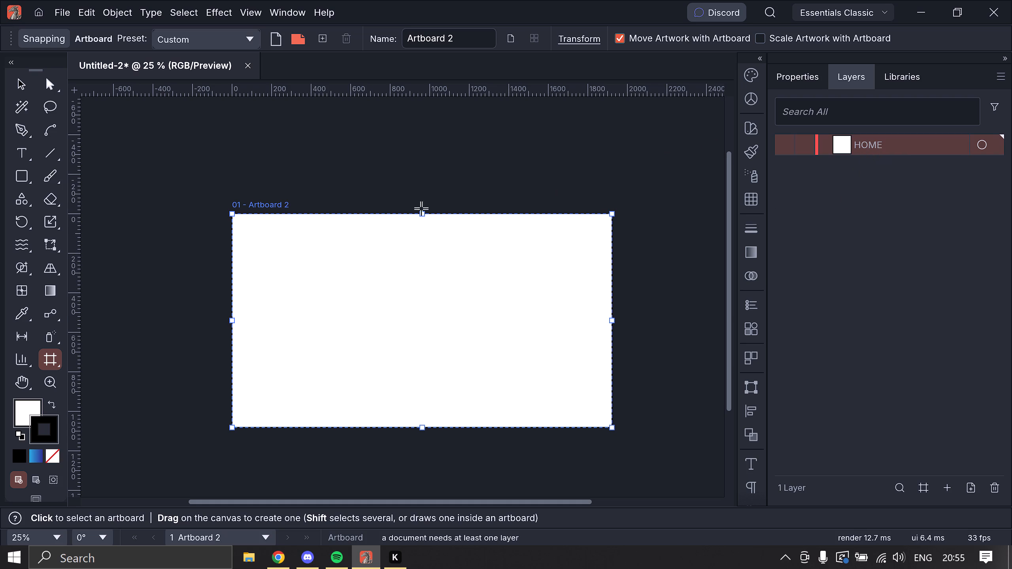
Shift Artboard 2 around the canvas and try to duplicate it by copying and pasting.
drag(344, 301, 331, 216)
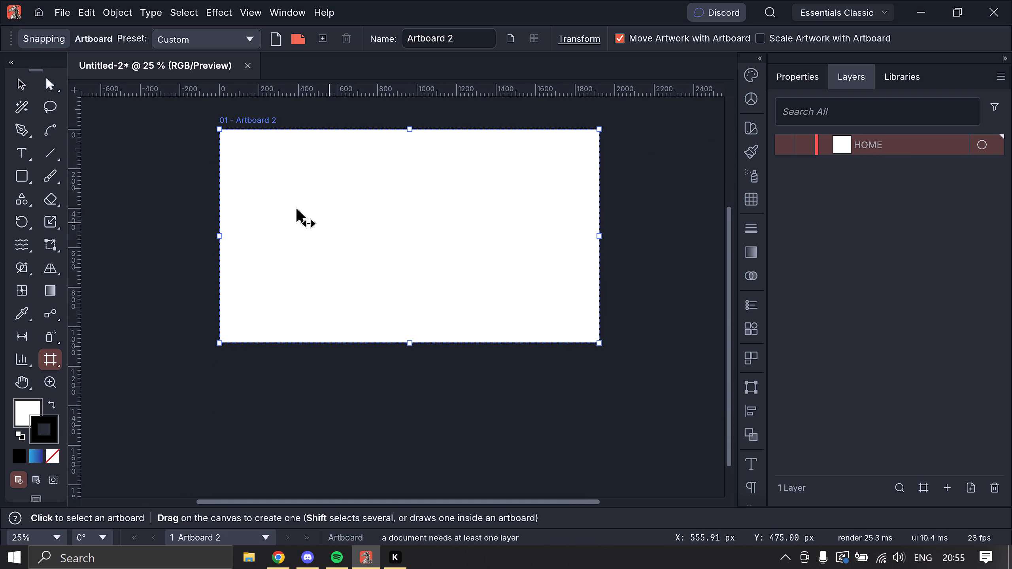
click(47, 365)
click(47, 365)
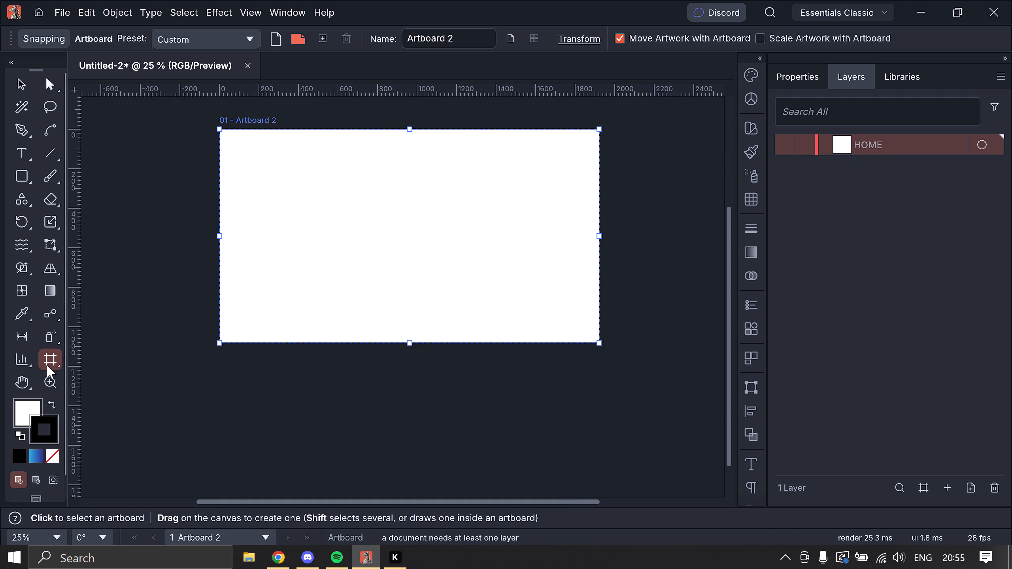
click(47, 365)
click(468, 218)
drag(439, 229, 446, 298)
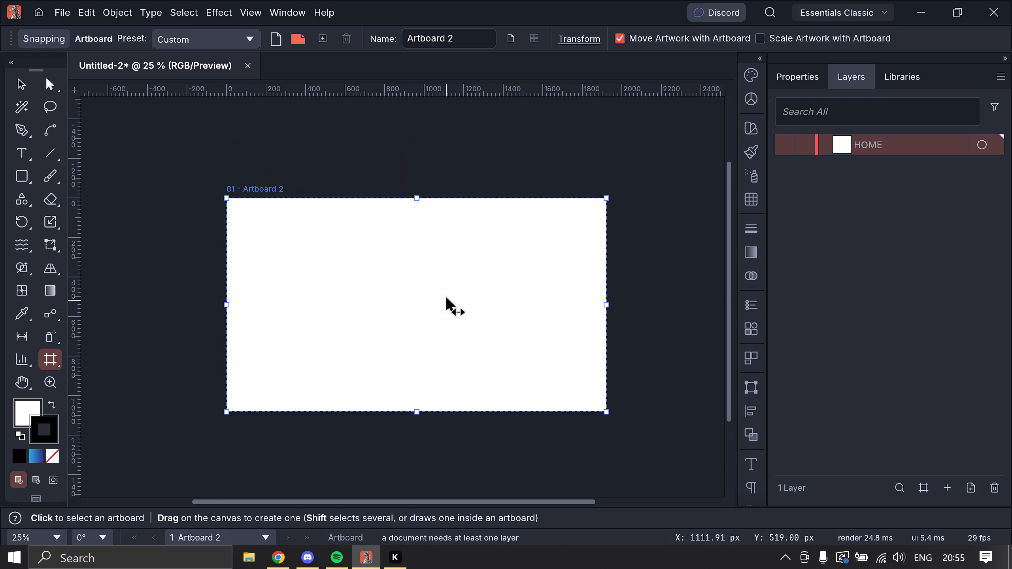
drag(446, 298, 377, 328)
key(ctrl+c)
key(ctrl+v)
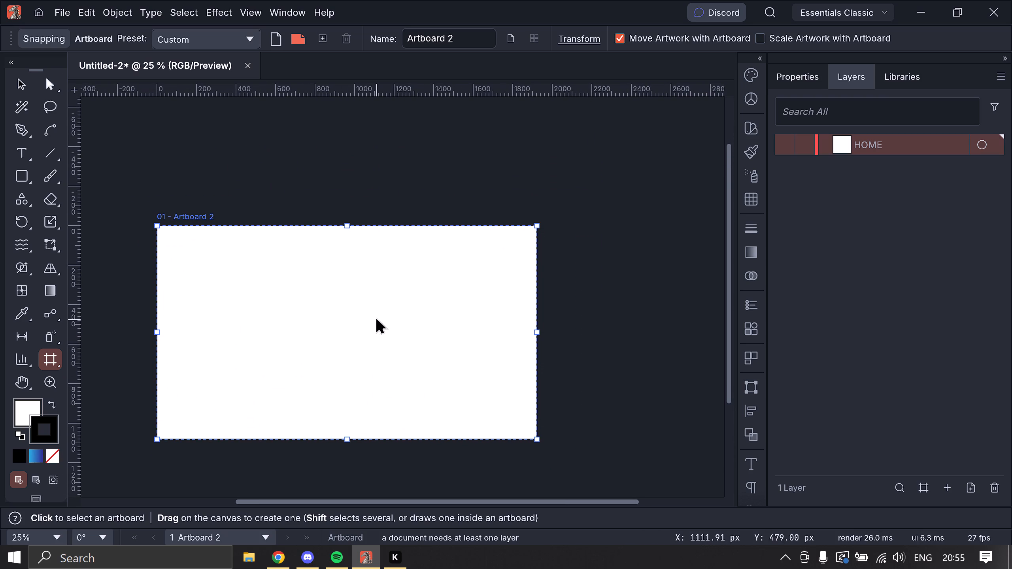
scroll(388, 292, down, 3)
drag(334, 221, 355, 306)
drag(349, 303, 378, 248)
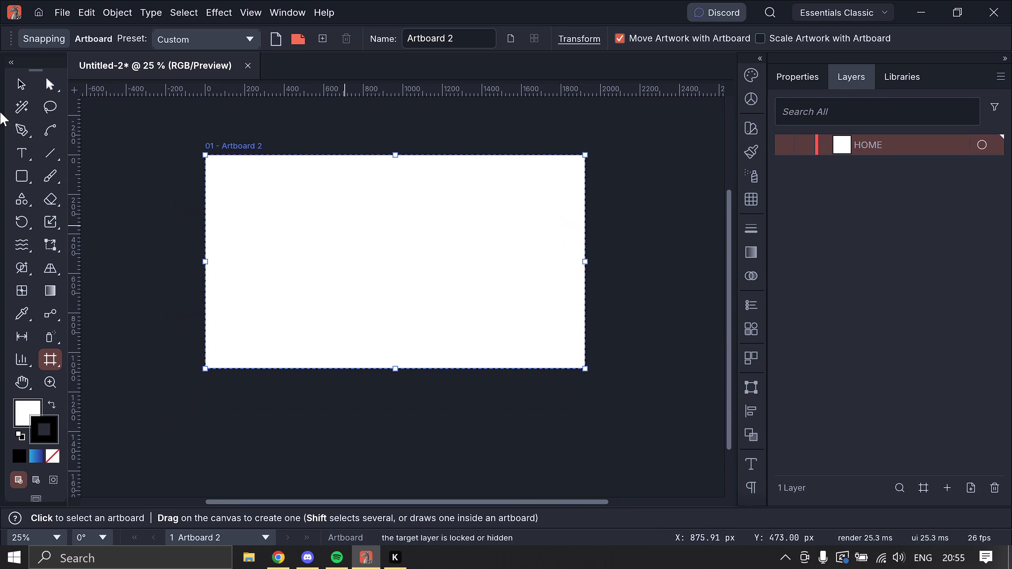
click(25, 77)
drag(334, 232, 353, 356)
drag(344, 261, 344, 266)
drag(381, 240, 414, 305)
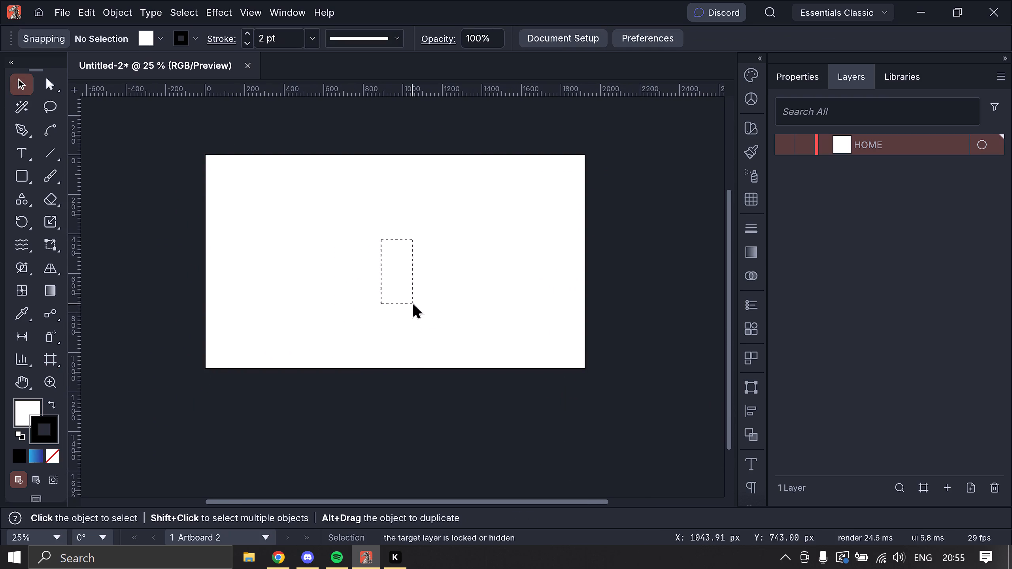
Draw a second artboard freehand, about 1670 × 900 px, below the existing one.
click(876, 145)
click(45, 358)
scroll(227, 319, down, 3)
drag(216, 337, 531, 392)
scroll(456, 418, down, 4)
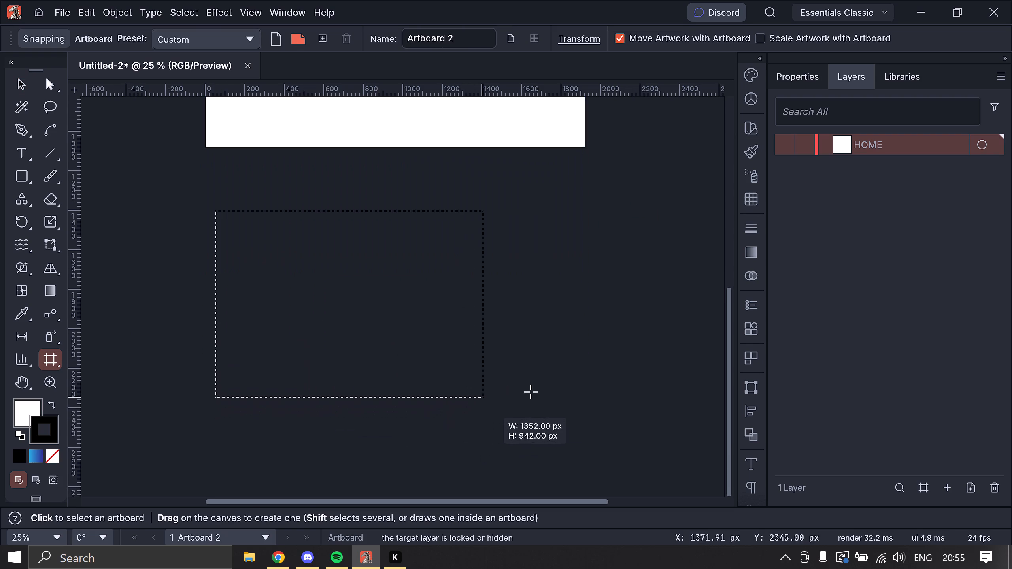
drag(531, 392, 547, 390)
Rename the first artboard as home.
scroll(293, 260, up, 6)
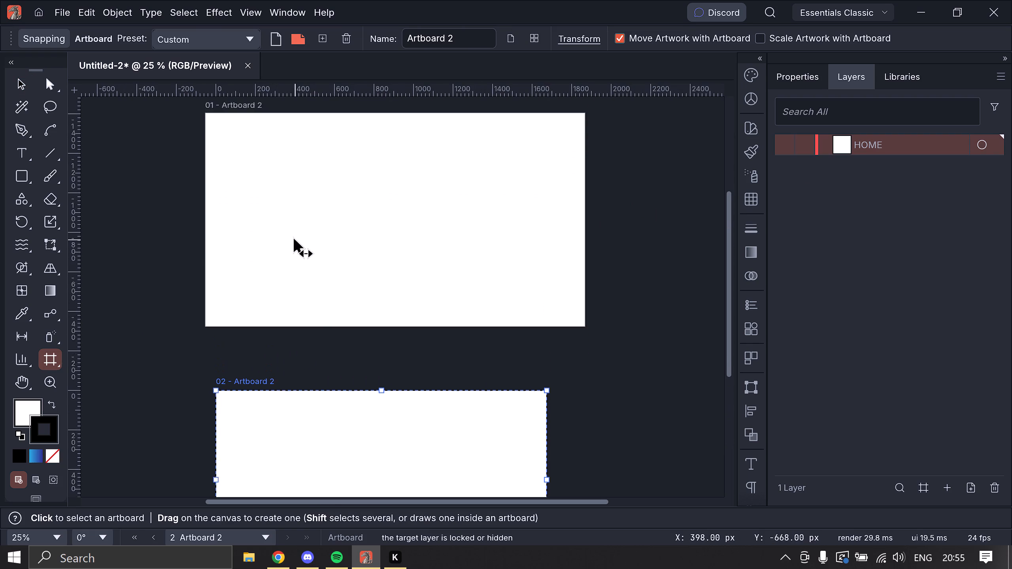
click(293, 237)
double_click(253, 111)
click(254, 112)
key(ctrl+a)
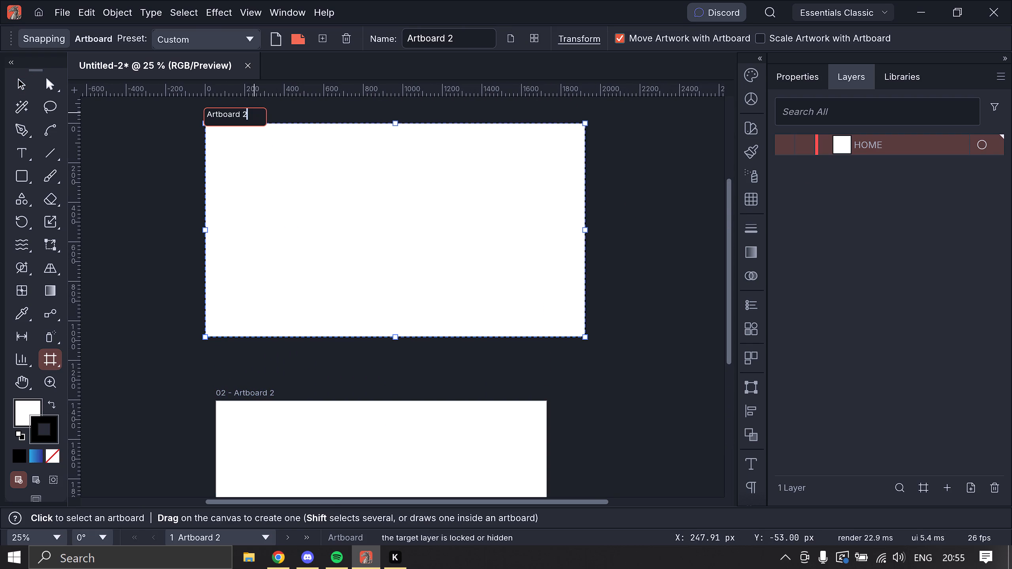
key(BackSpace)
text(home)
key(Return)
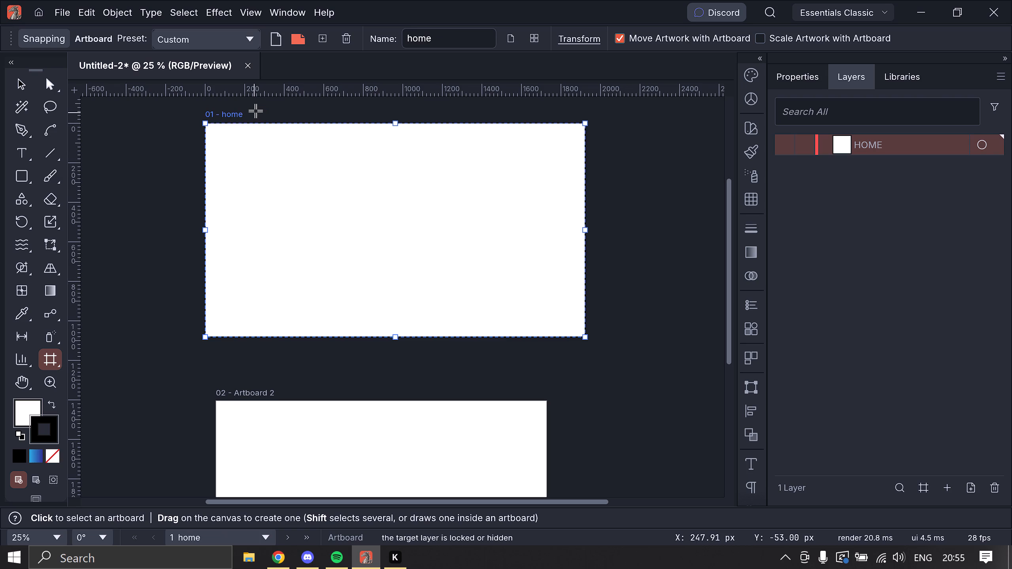
Rename the second artboard, below the first one, as ABOUT.
scroll(264, 118, down, 2)
double_click(264, 329)
key(ctrl+a)
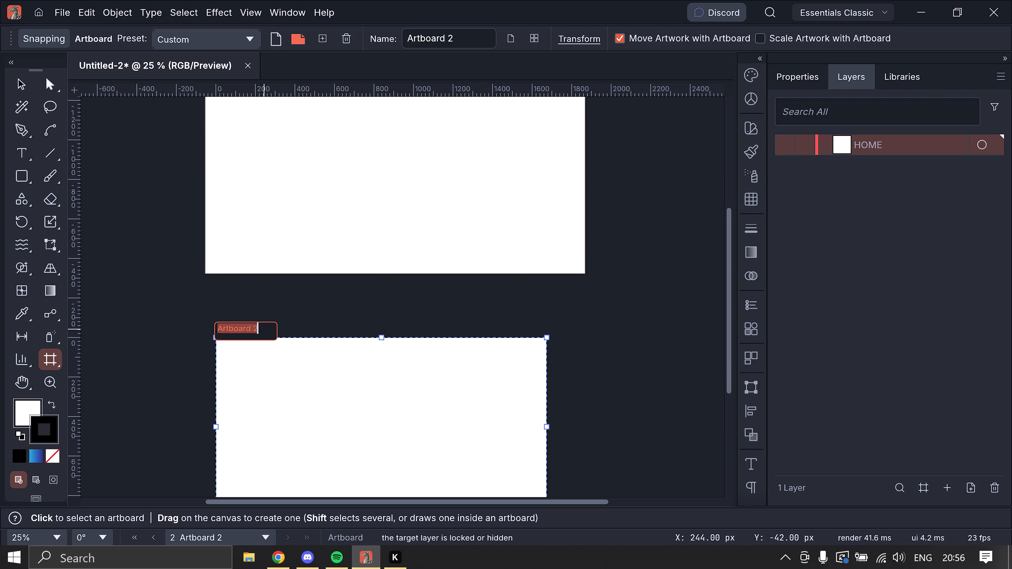
key(BackSpace)
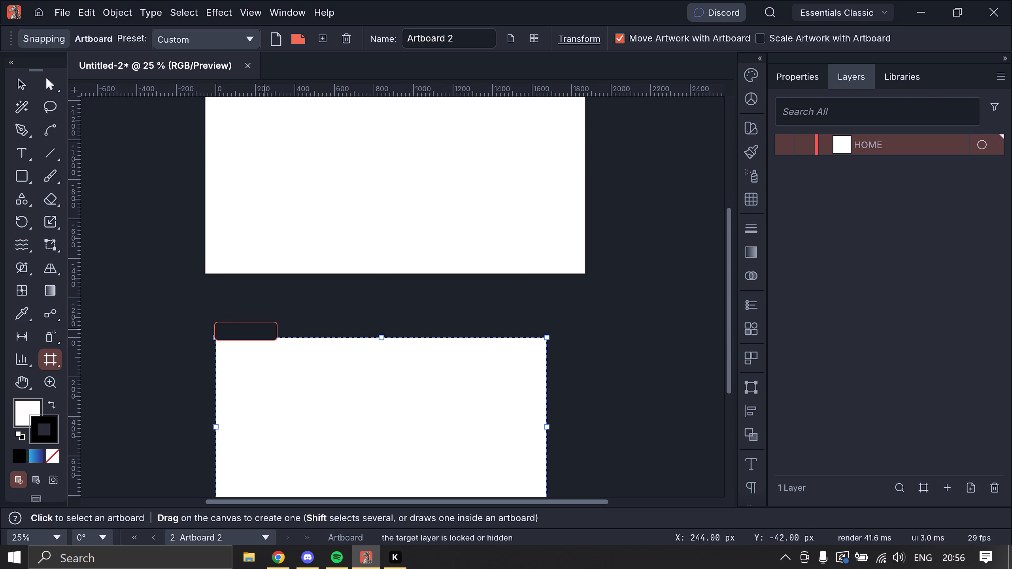
text(ABOUT)
key(Return)
Rename the first artboard as HOME in capital letters.
scroll(267, 343, up, 3)
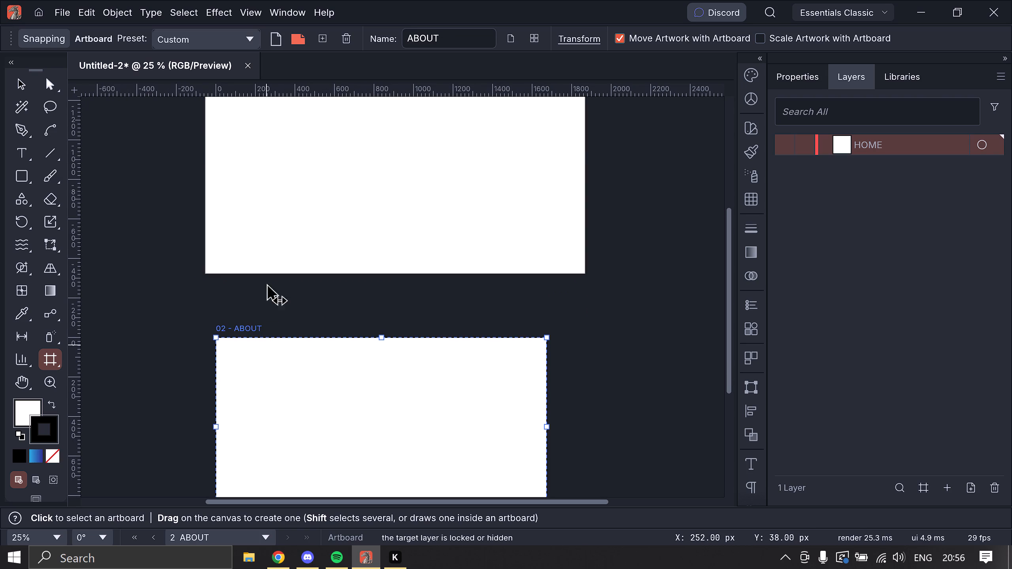
double_click(242, 151)
key(ctrl+a)
key(BackSpace)
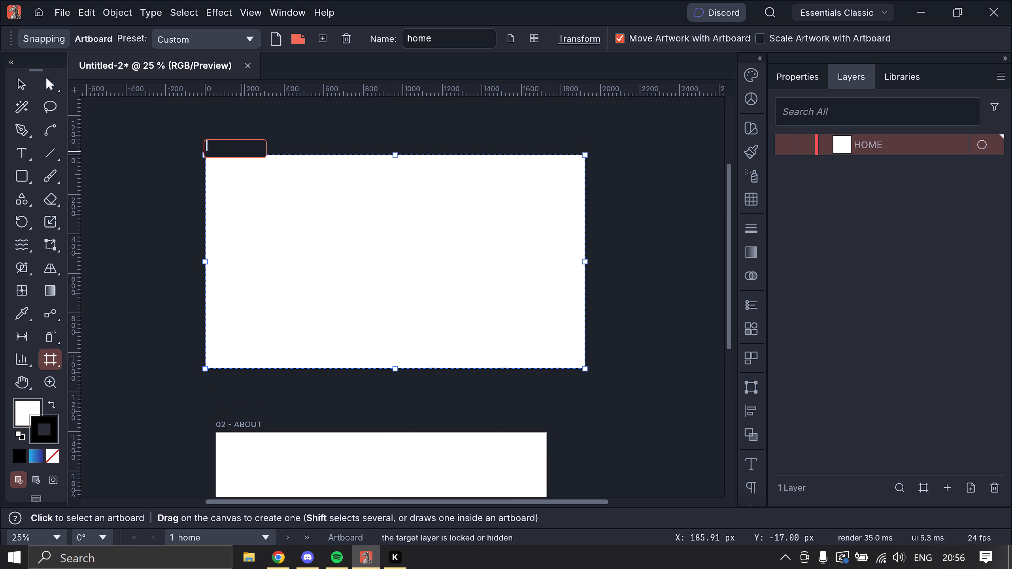
text(HOME)
key(Return)
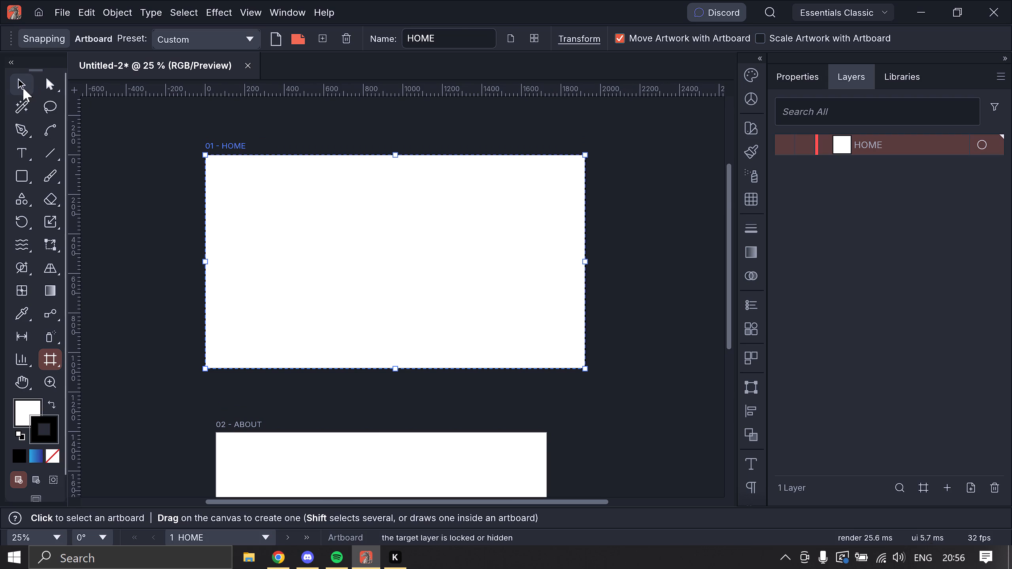
Make the ABOUT artboard active.
click(23, 88)
scroll(377, 372, down, 3)
click(376, 385)
click(377, 385)
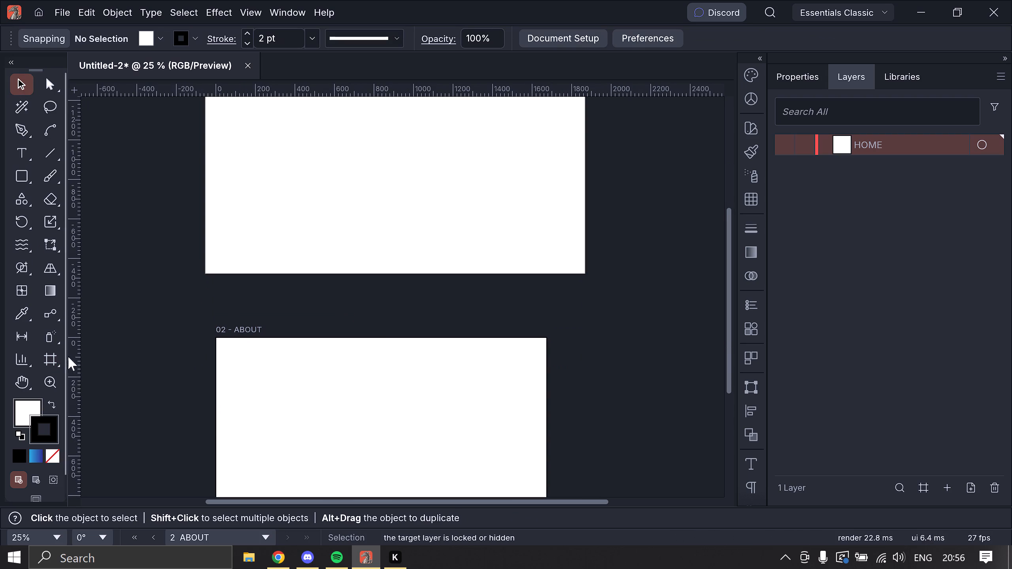
click(47, 361)
click(284, 389)
scroll(288, 388, down, 3)
right_click(338, 382)
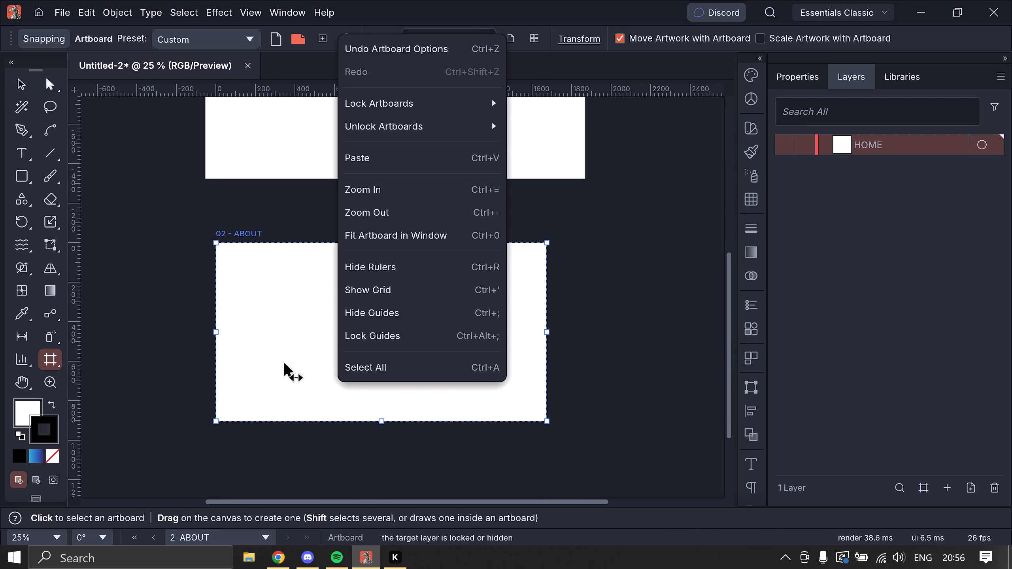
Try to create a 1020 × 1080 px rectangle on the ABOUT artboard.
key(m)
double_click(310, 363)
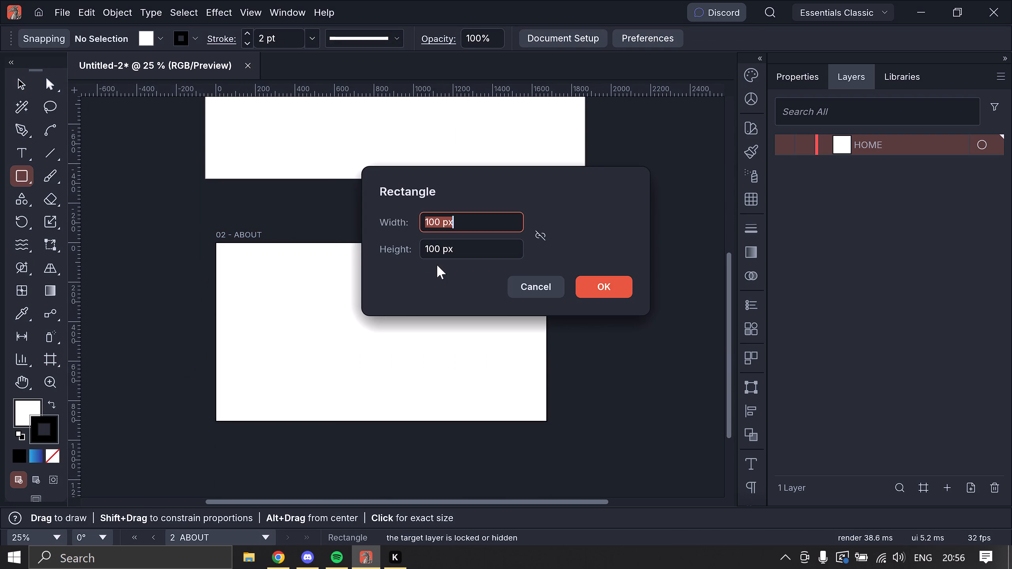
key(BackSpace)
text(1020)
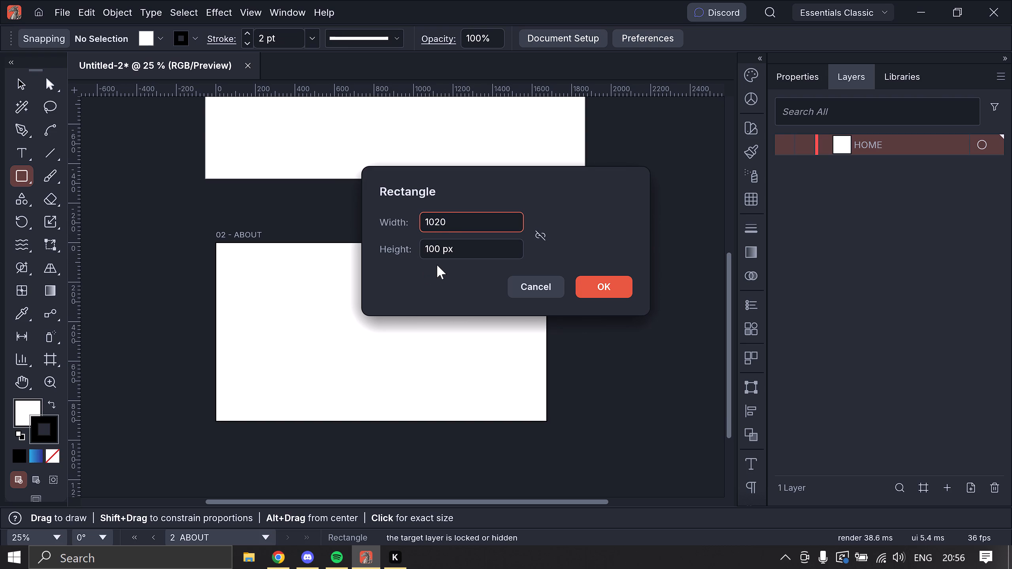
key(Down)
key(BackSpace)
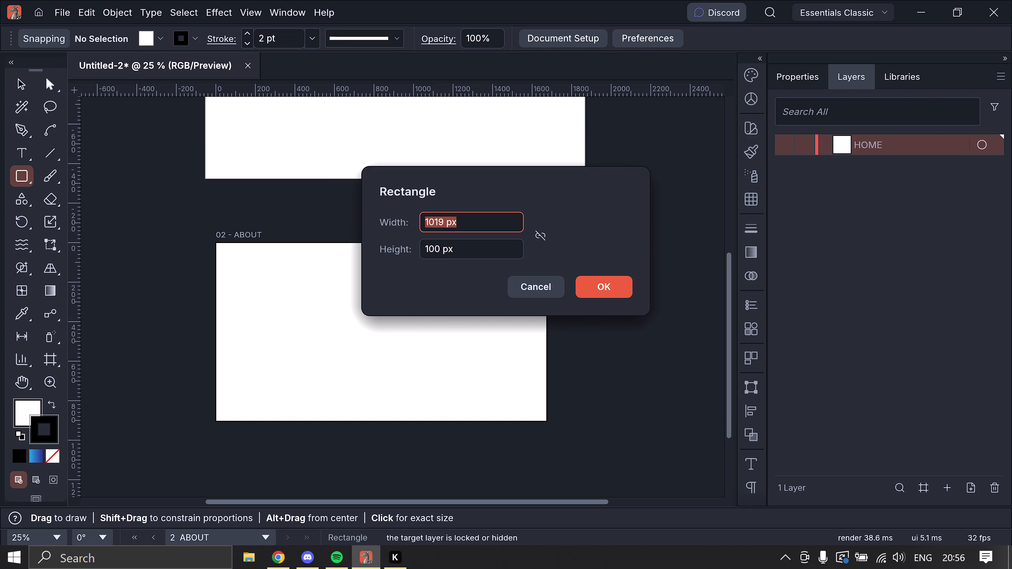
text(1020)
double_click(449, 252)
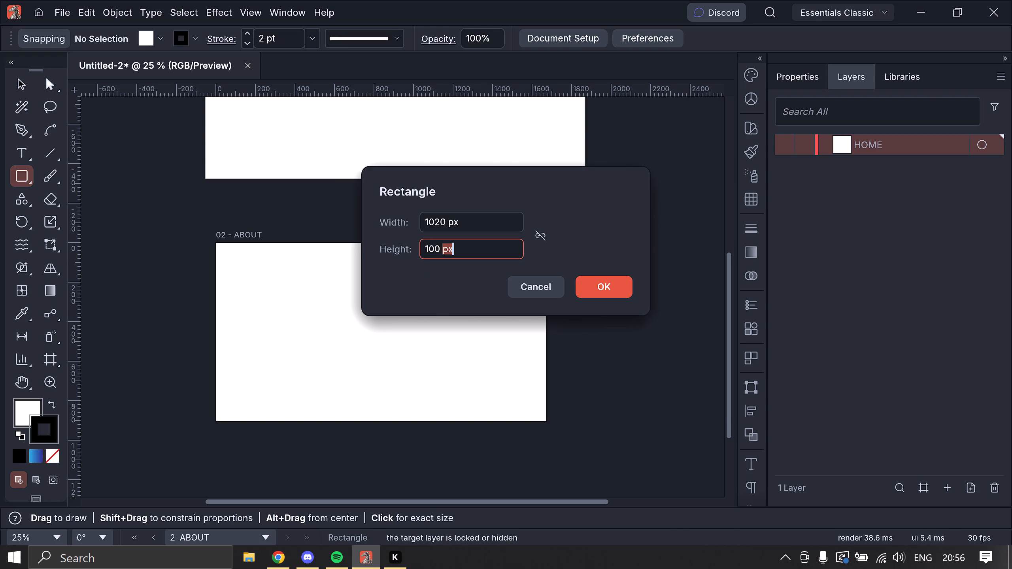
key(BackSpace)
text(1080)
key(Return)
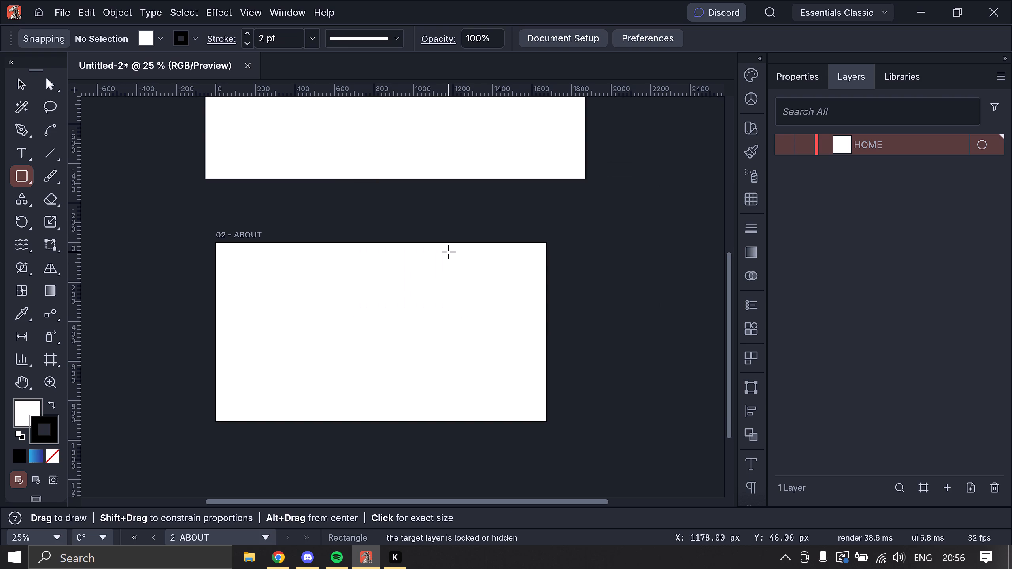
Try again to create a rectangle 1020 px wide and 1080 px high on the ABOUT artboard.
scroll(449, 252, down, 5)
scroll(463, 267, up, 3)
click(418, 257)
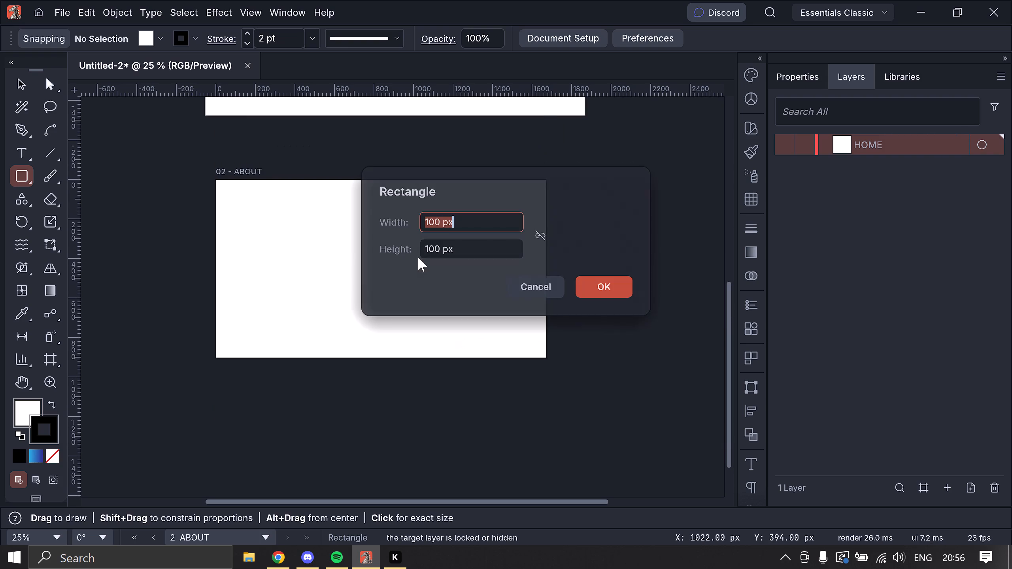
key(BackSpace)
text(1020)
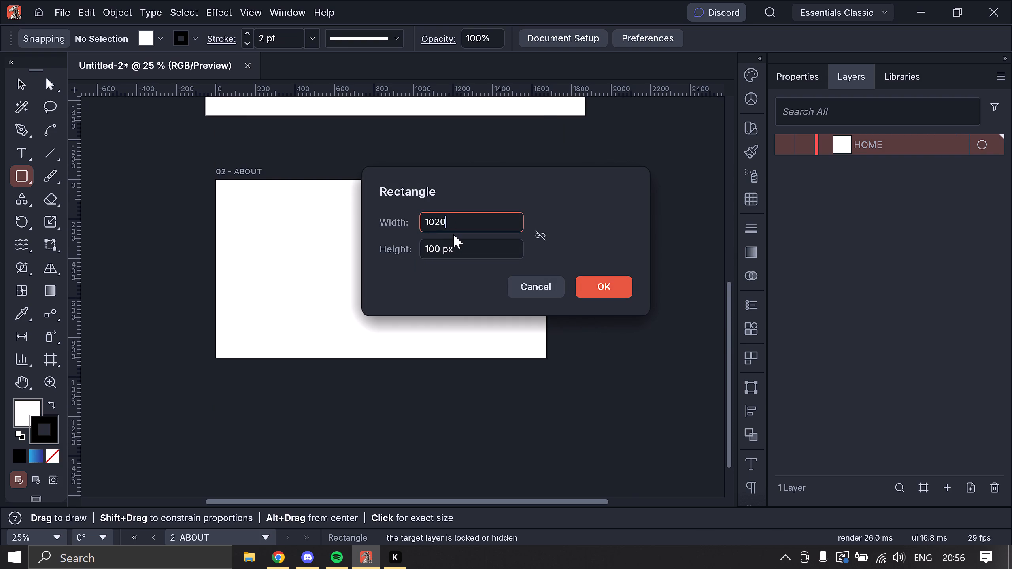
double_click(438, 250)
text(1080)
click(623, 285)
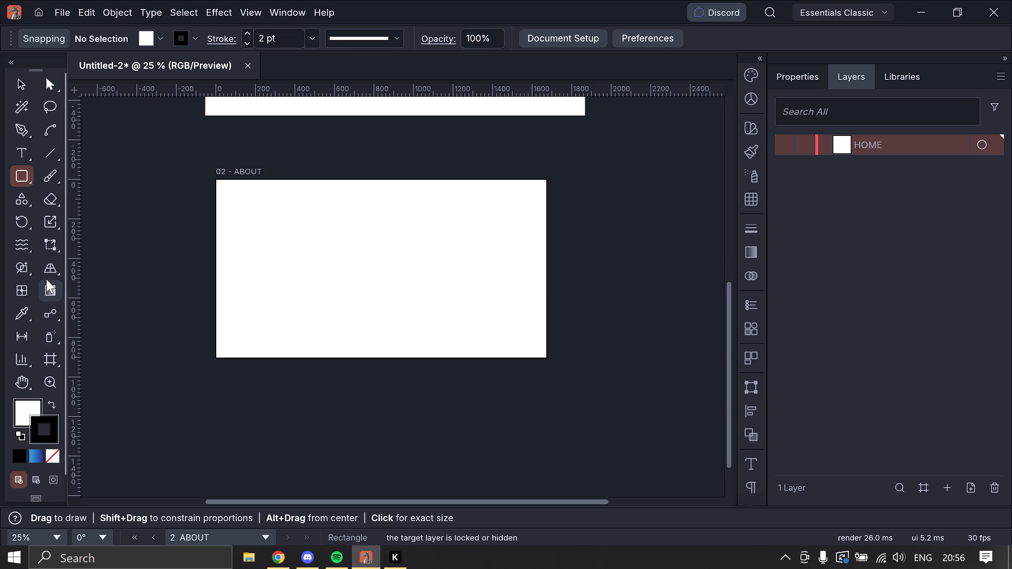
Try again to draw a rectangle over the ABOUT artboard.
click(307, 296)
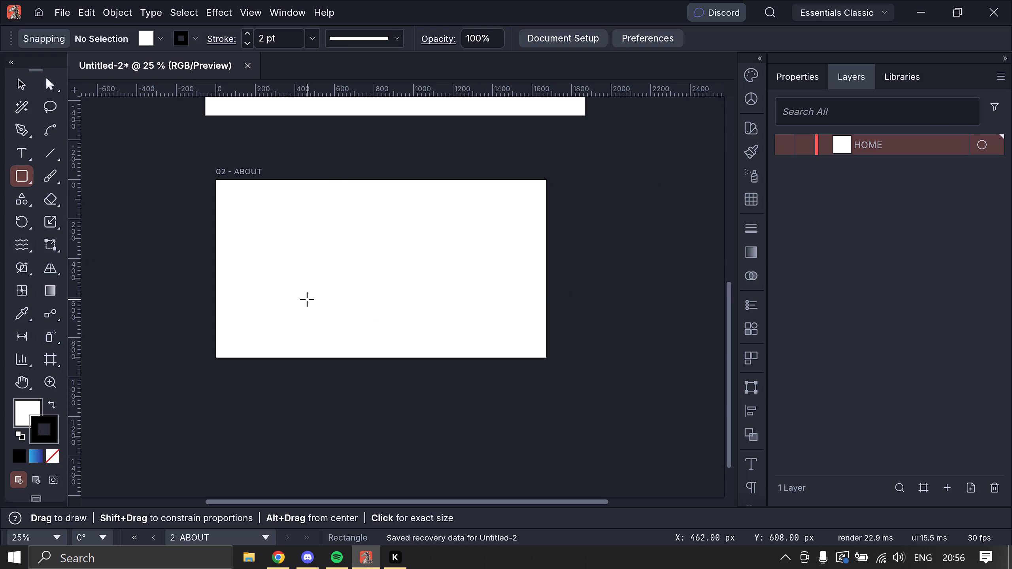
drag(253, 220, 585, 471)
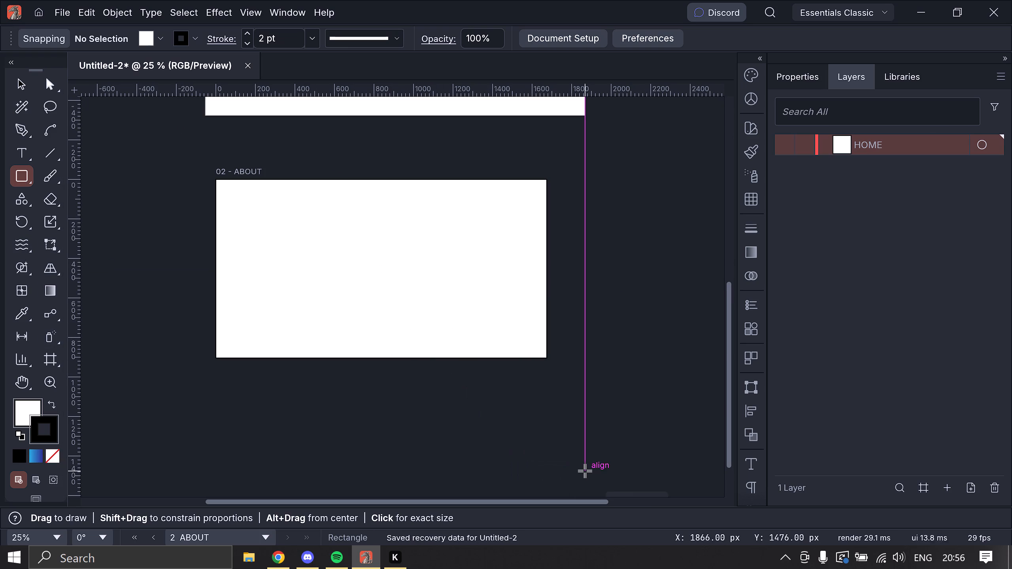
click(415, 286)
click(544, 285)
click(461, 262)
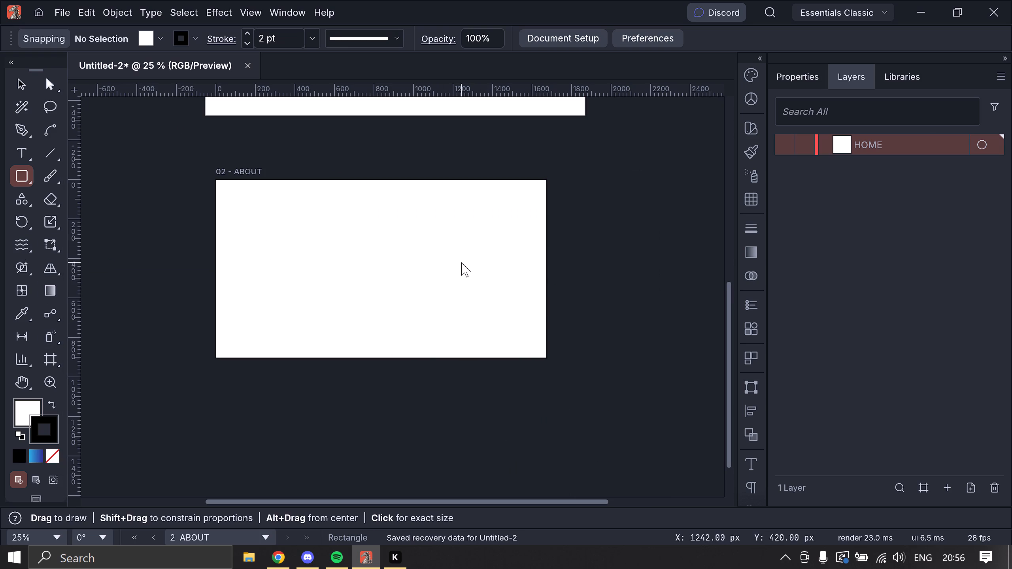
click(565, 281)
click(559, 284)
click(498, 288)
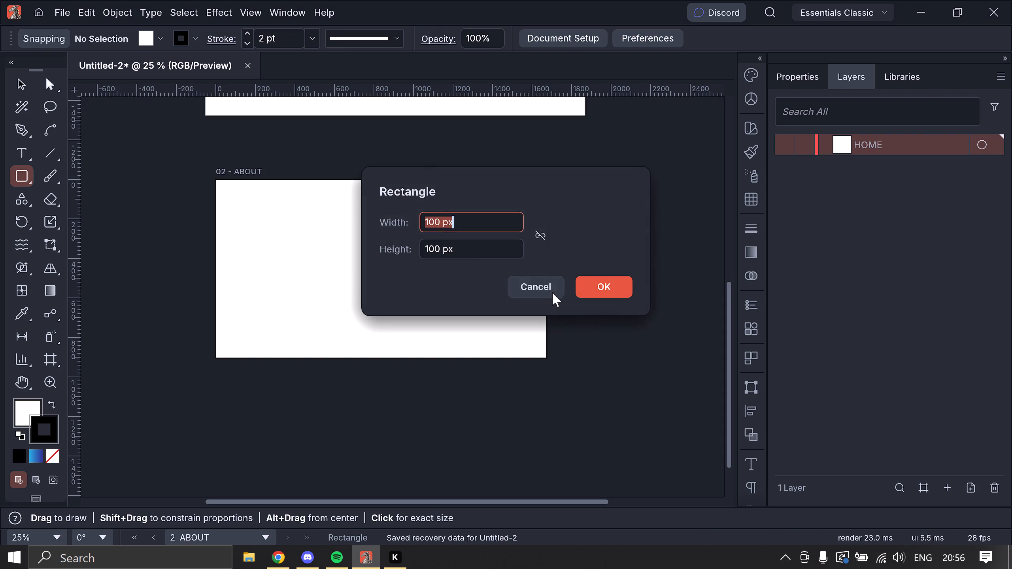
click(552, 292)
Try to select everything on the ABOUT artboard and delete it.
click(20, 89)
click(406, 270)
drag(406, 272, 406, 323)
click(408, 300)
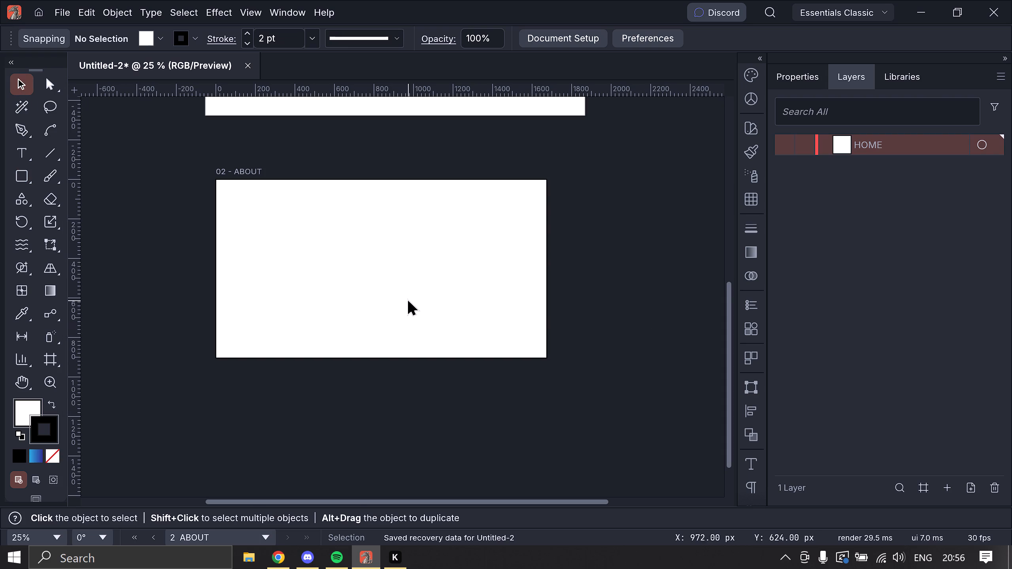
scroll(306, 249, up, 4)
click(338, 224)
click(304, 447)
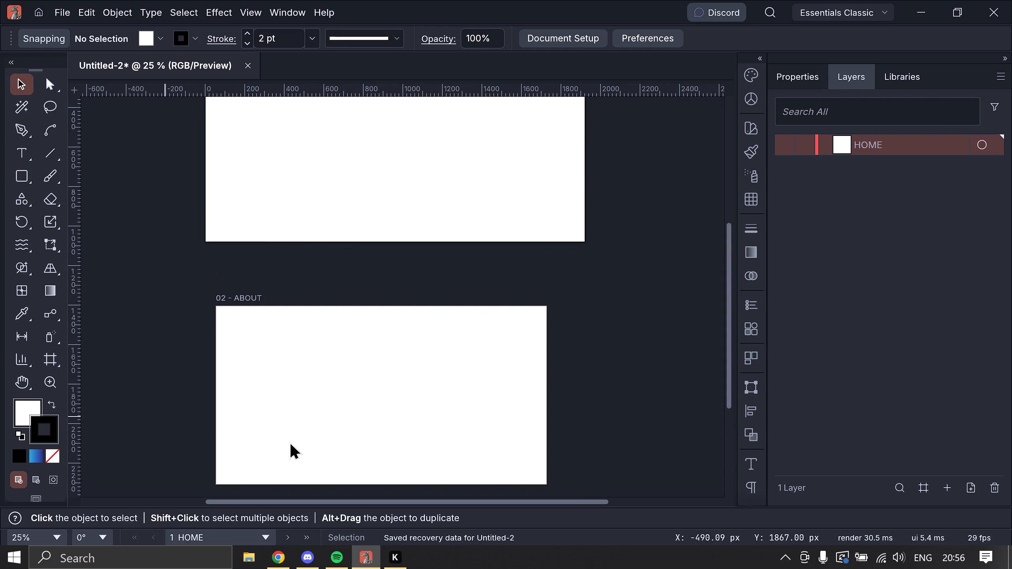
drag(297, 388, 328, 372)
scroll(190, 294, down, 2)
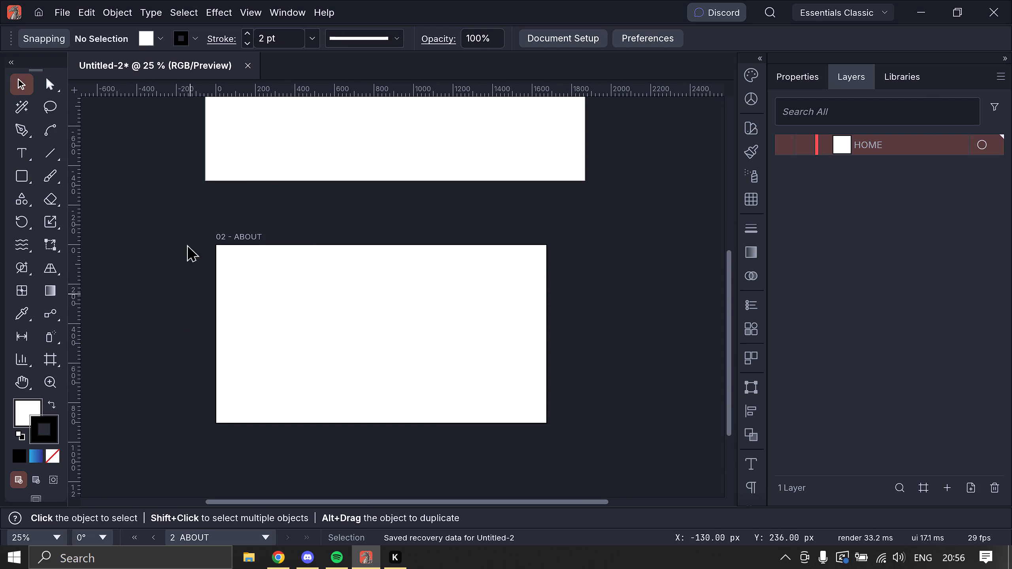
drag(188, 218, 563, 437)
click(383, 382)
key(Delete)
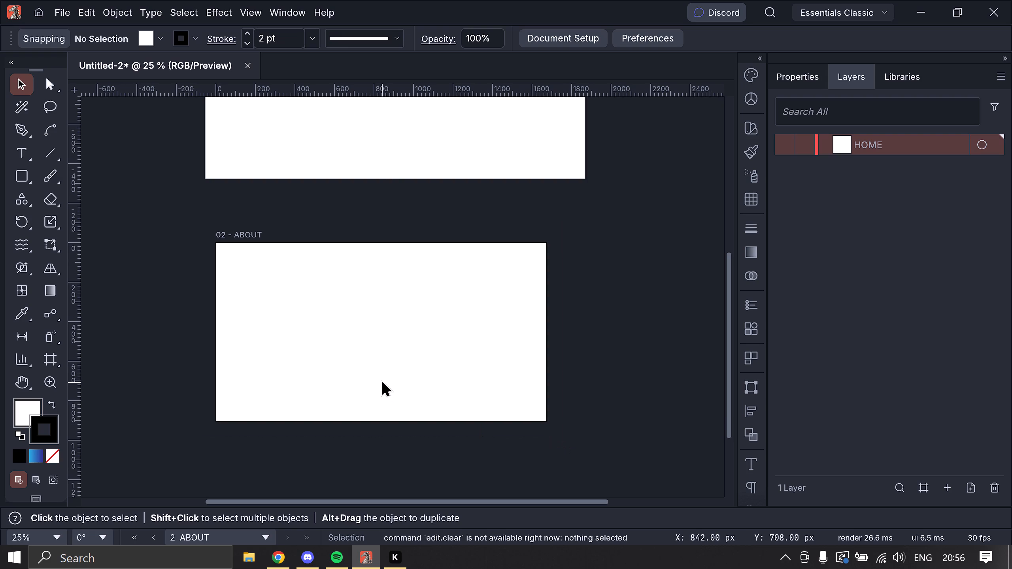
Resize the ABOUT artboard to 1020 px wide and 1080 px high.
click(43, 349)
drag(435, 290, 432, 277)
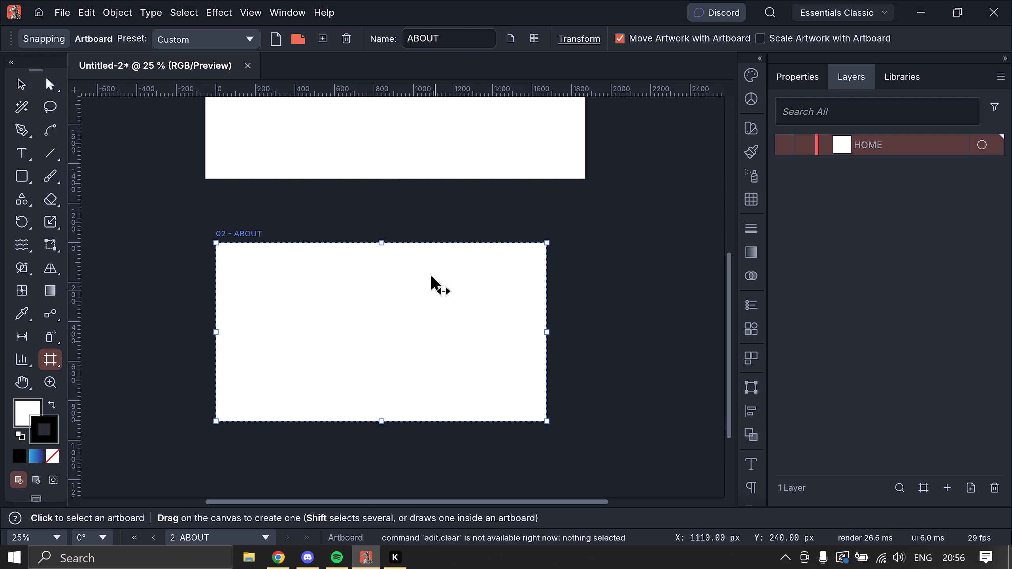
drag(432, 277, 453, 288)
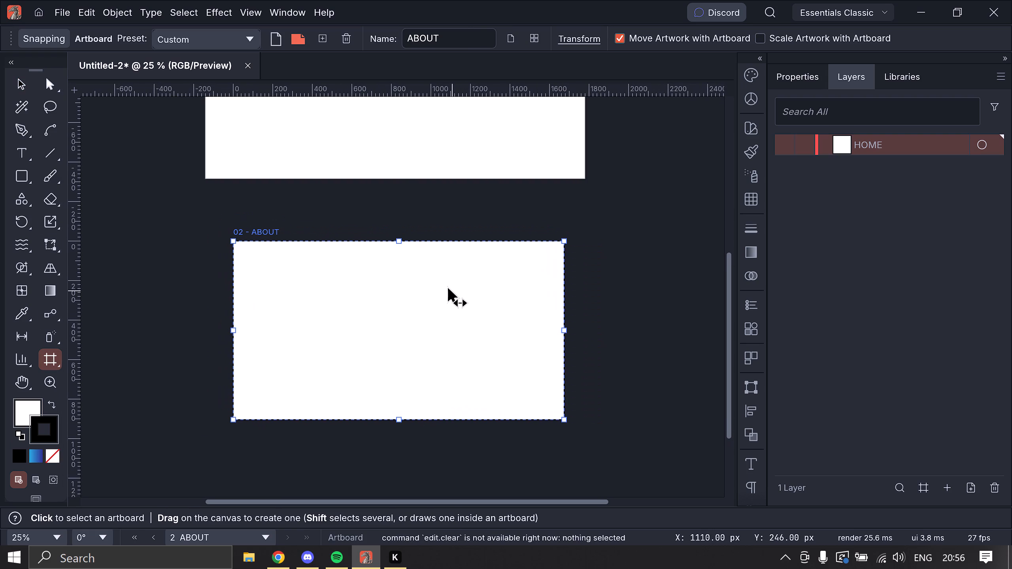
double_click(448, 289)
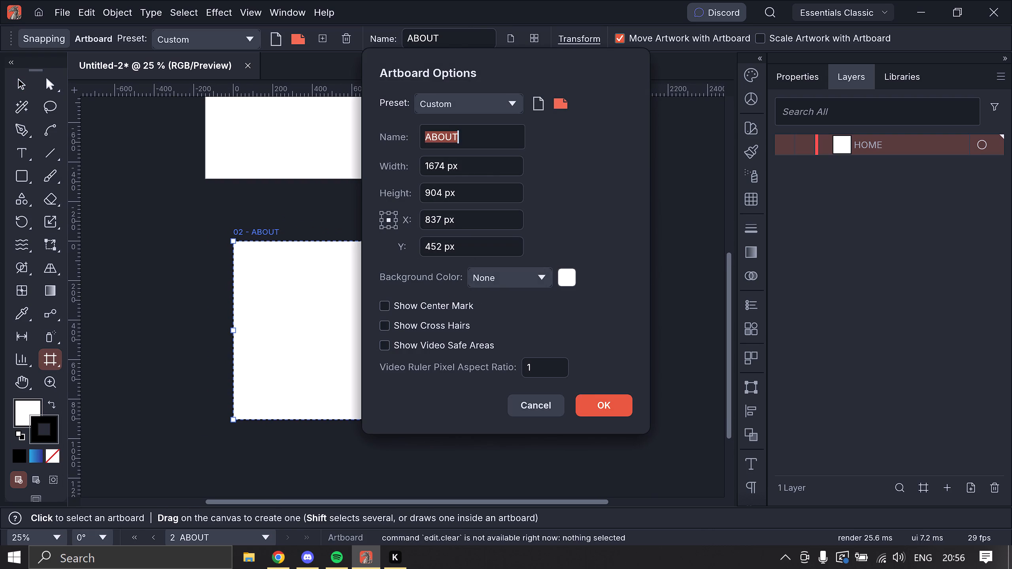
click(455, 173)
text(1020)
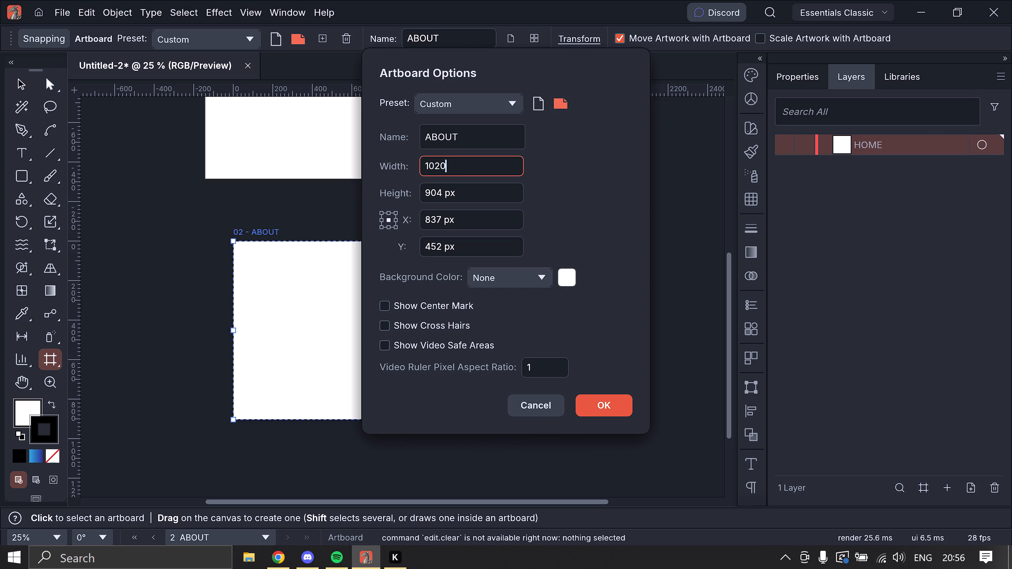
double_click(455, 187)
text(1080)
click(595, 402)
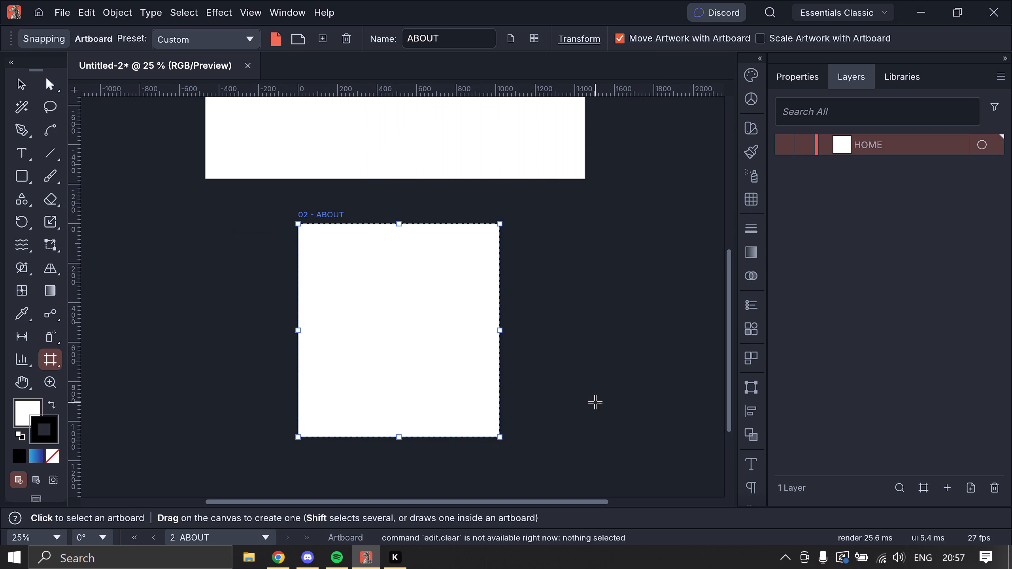
Apply the Web 1920×1080 preset to the ABOUT artboard and set it to landscape orientation.
double_click(465, 350)
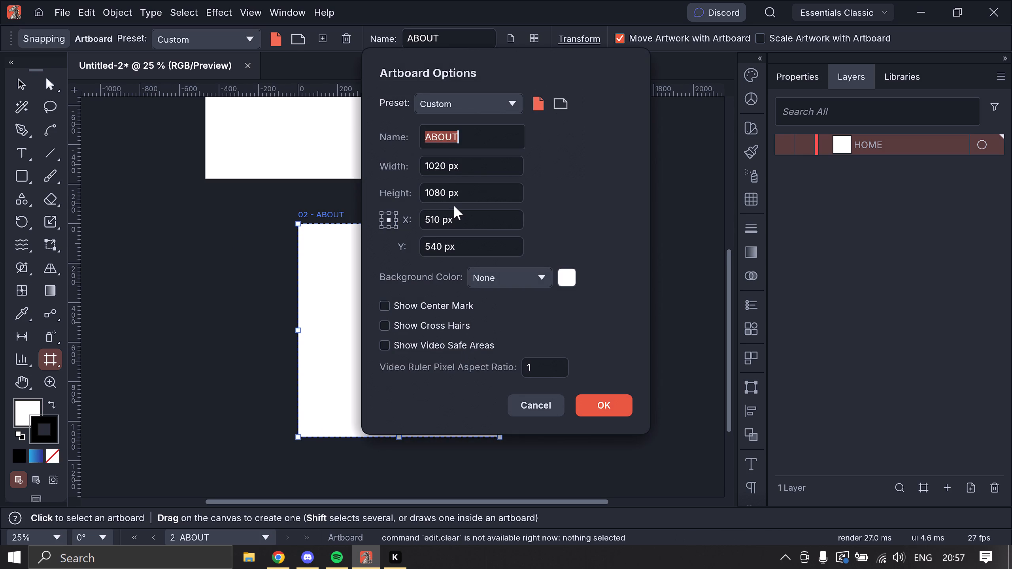
click(457, 103)
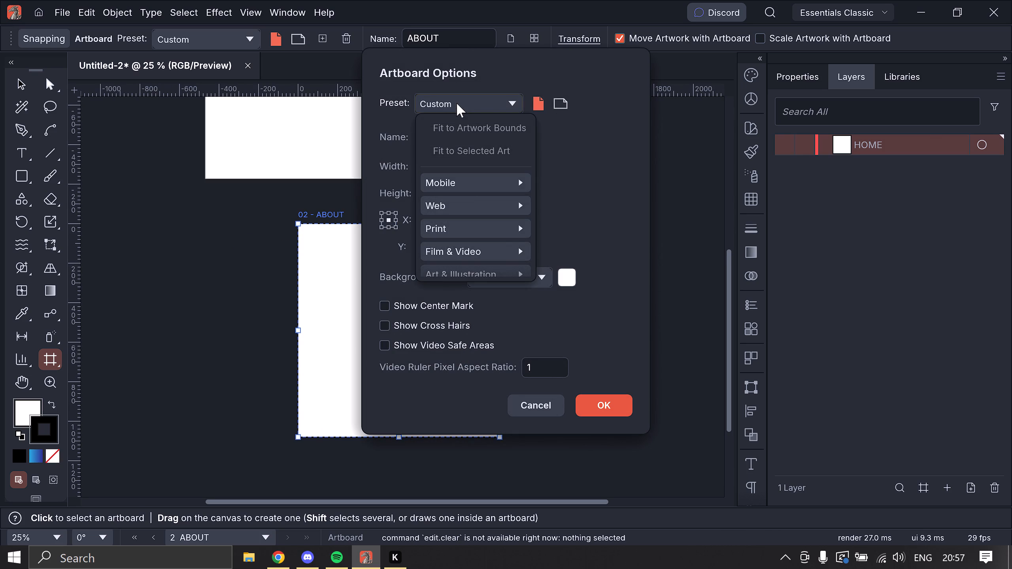
click(490, 211)
click(581, 208)
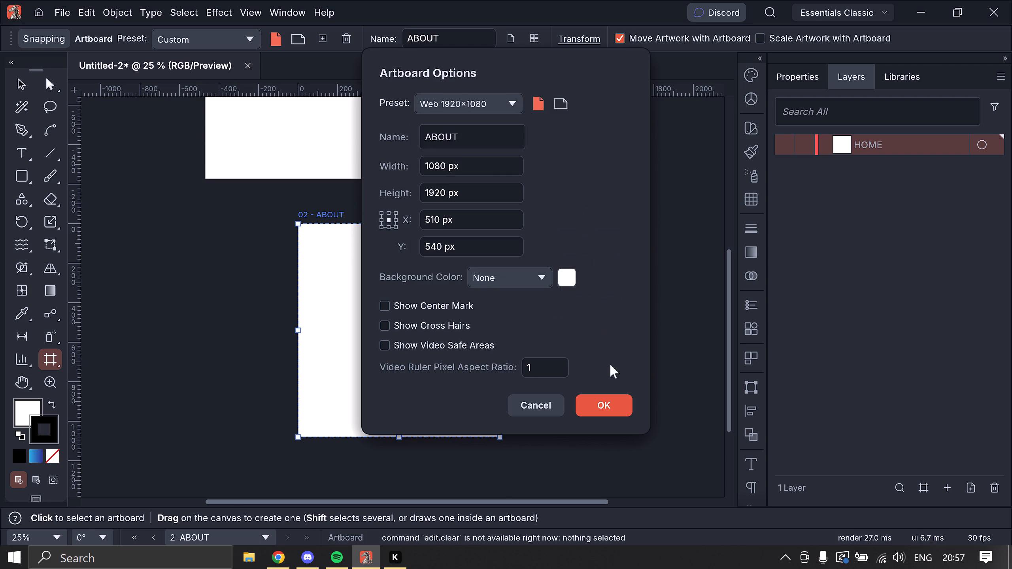
click(617, 398)
click(451, 315)
double_click(451, 315)
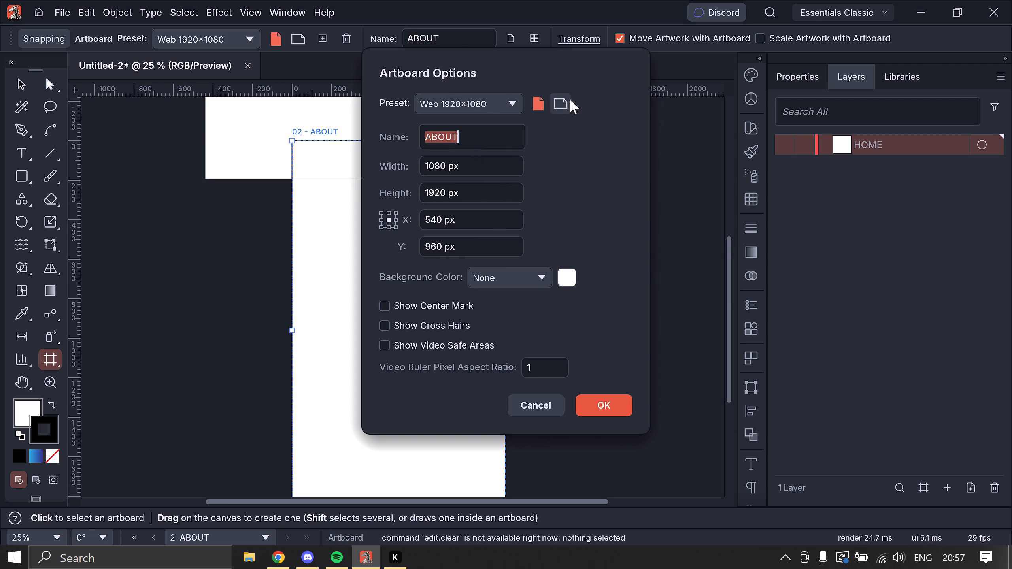
click(570, 100)
click(612, 399)
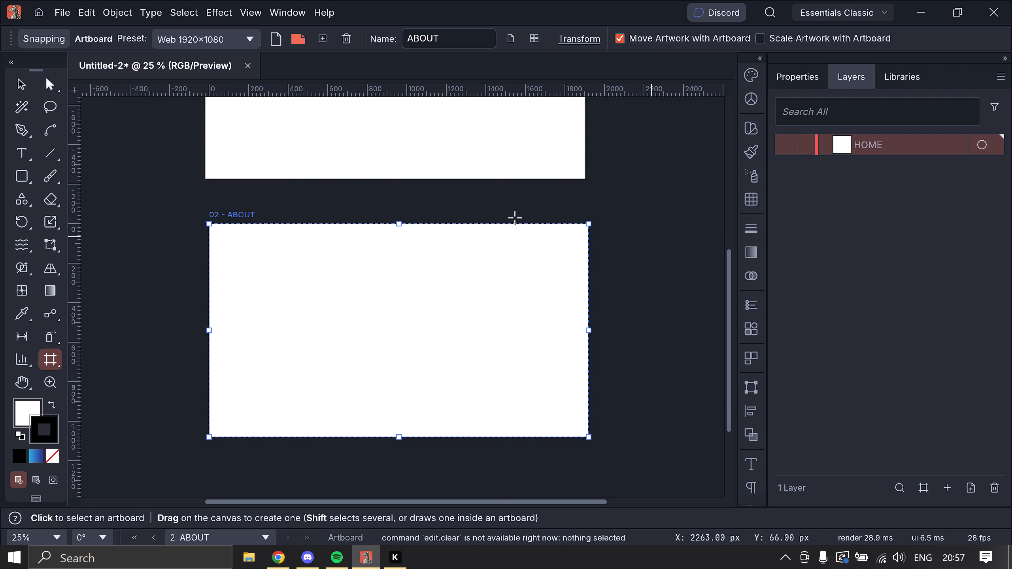
Move the ABOUT artboard directly below the HOME artboard with their side edges aligned.
scroll(515, 217, up, 8)
scroll(316, 219, down, 1)
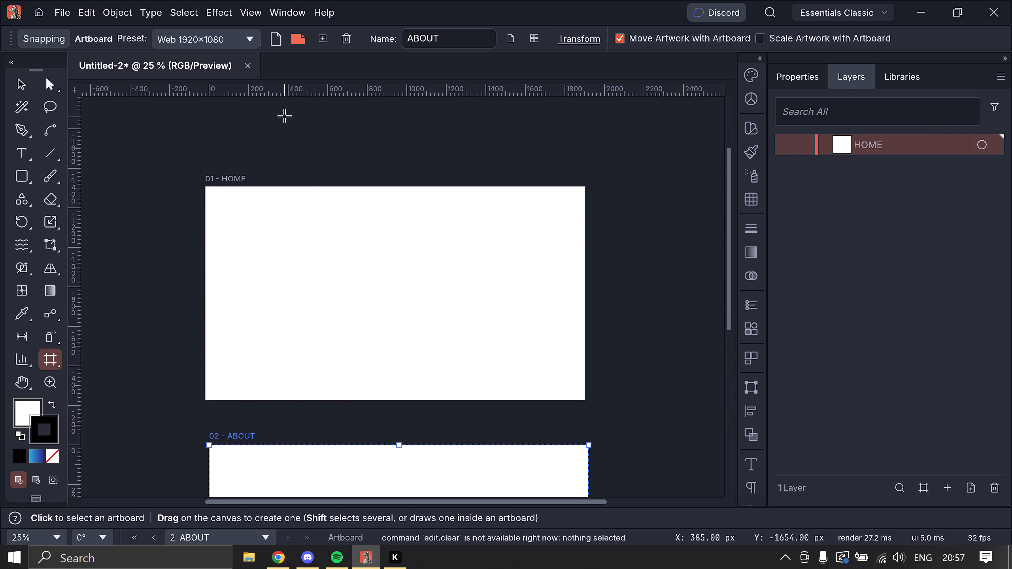
scroll(324, 196, down, 5)
scroll(351, 265, down, 2)
drag(361, 307, 355, 304)
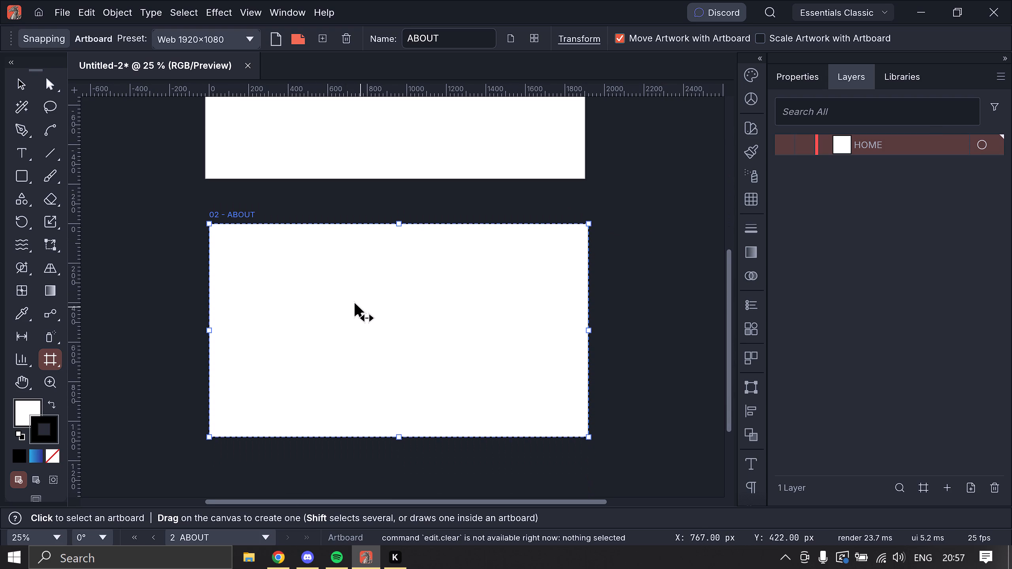
drag(355, 304, 355, 300)
scroll(356, 298, down, 2)
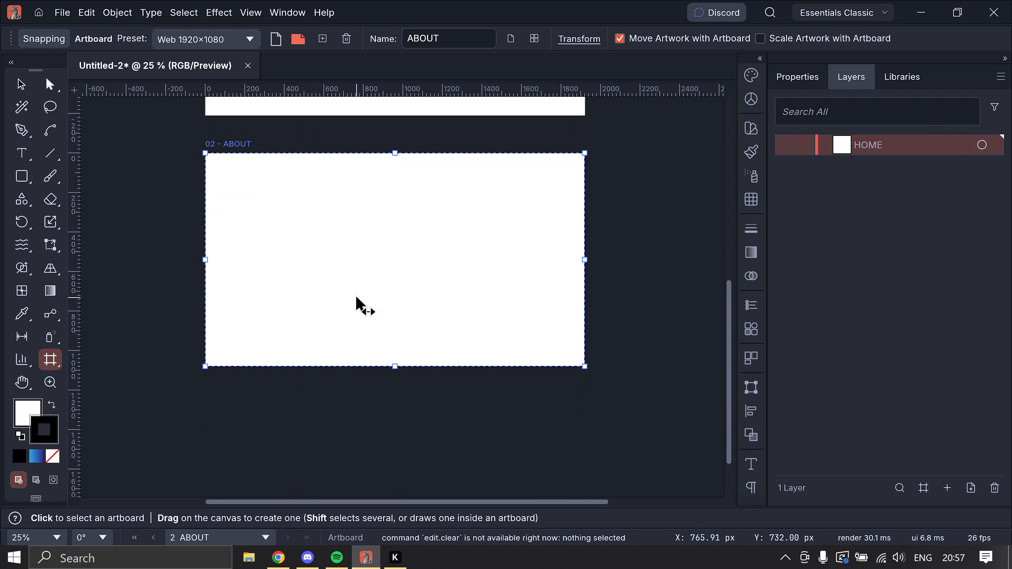
scroll(357, 298, down, 2)
scroll(357, 298, up, 12)
click(624, 262)
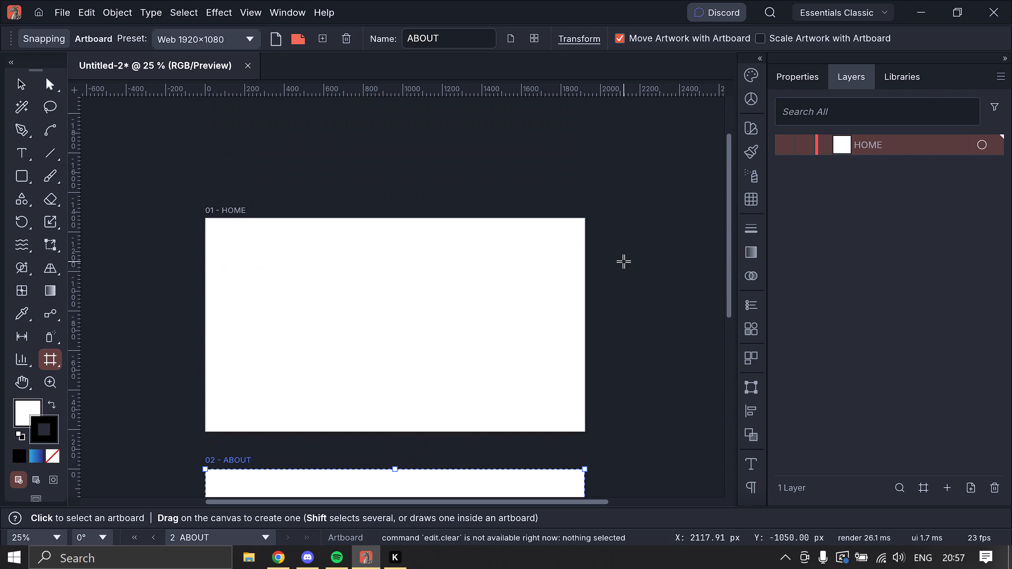
click(26, 83)
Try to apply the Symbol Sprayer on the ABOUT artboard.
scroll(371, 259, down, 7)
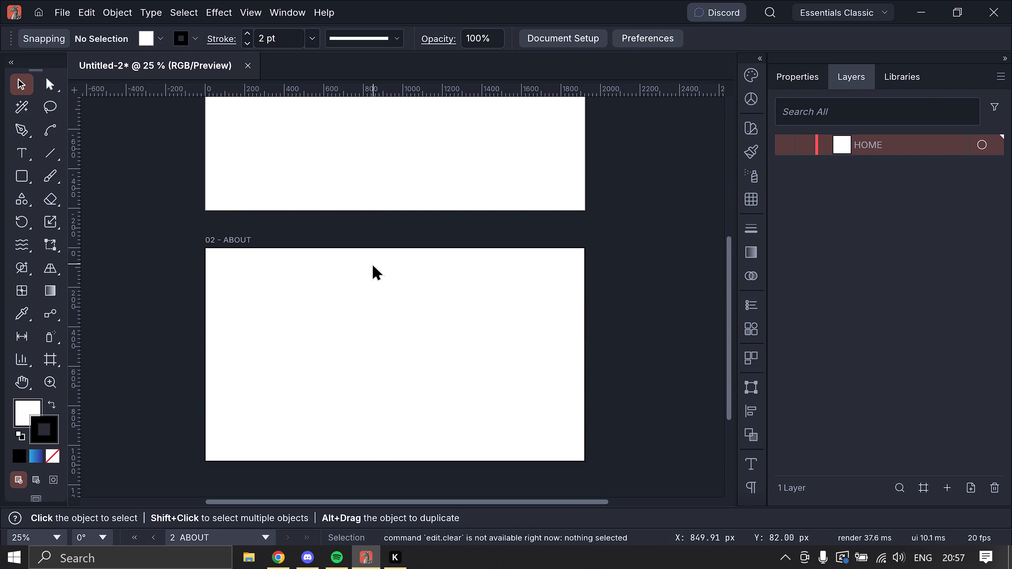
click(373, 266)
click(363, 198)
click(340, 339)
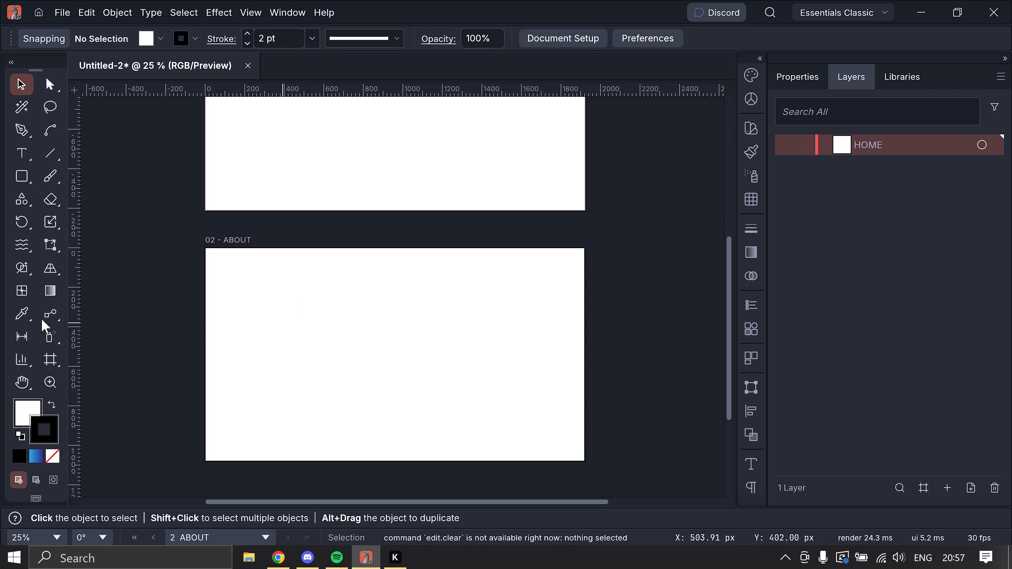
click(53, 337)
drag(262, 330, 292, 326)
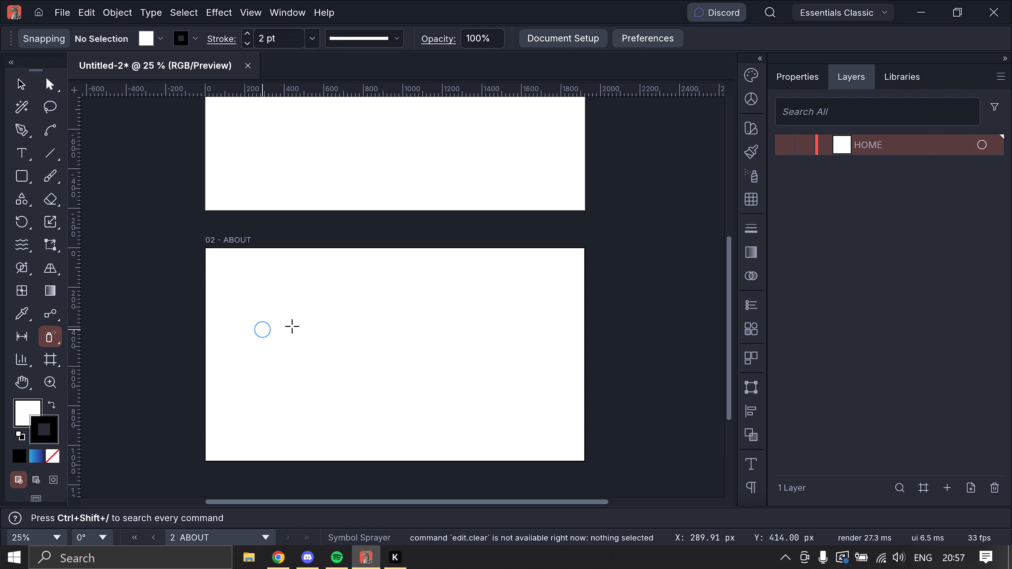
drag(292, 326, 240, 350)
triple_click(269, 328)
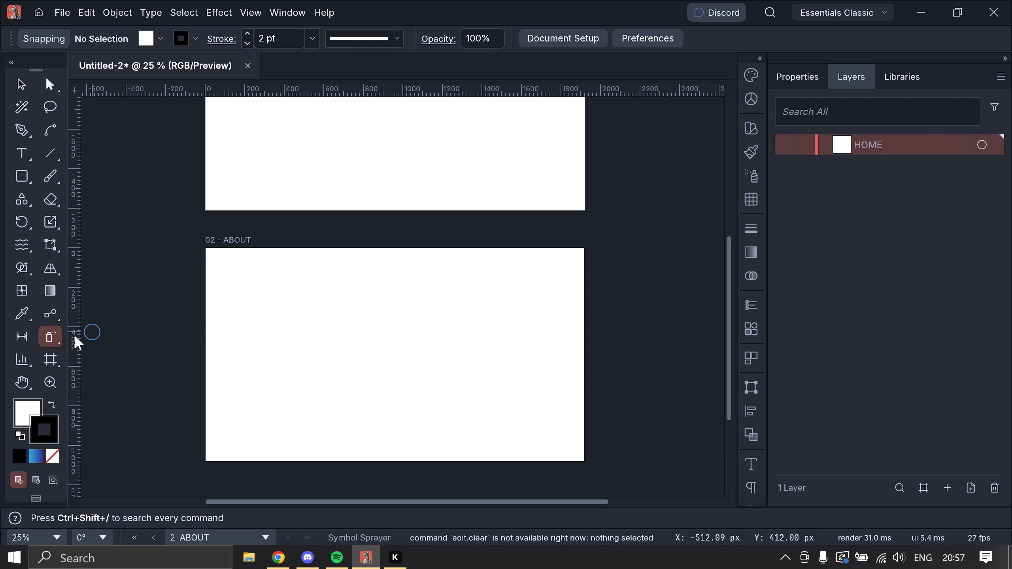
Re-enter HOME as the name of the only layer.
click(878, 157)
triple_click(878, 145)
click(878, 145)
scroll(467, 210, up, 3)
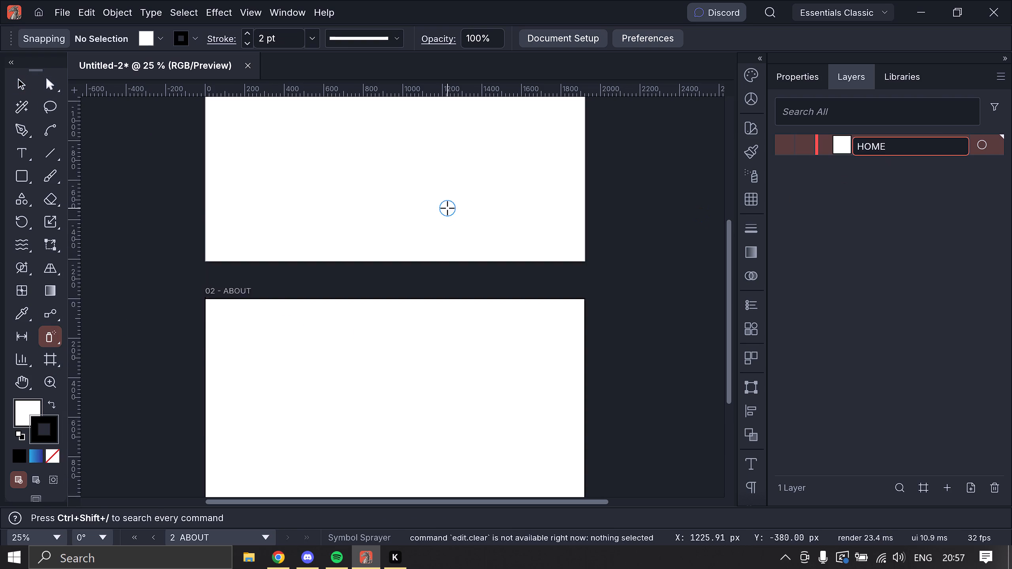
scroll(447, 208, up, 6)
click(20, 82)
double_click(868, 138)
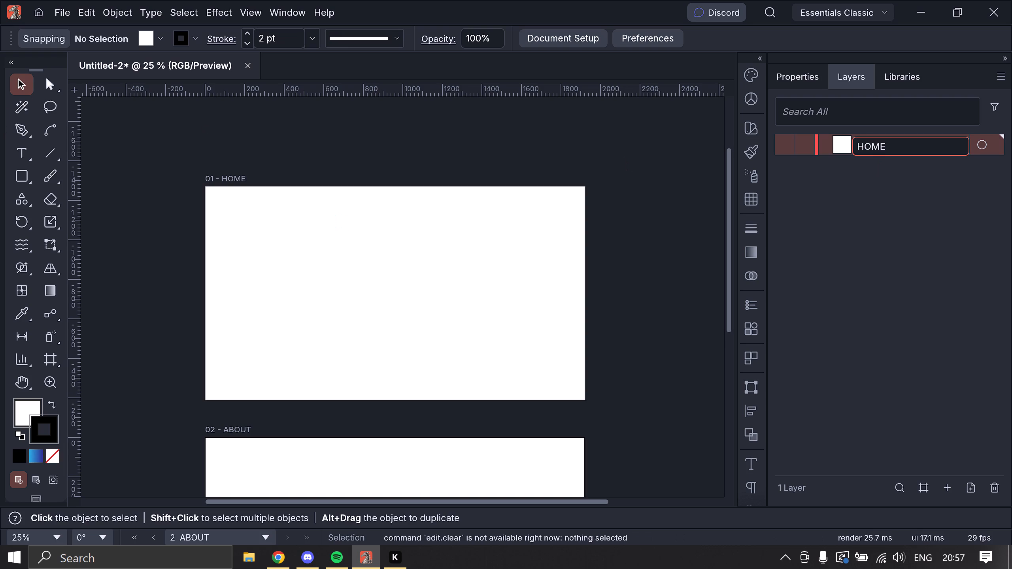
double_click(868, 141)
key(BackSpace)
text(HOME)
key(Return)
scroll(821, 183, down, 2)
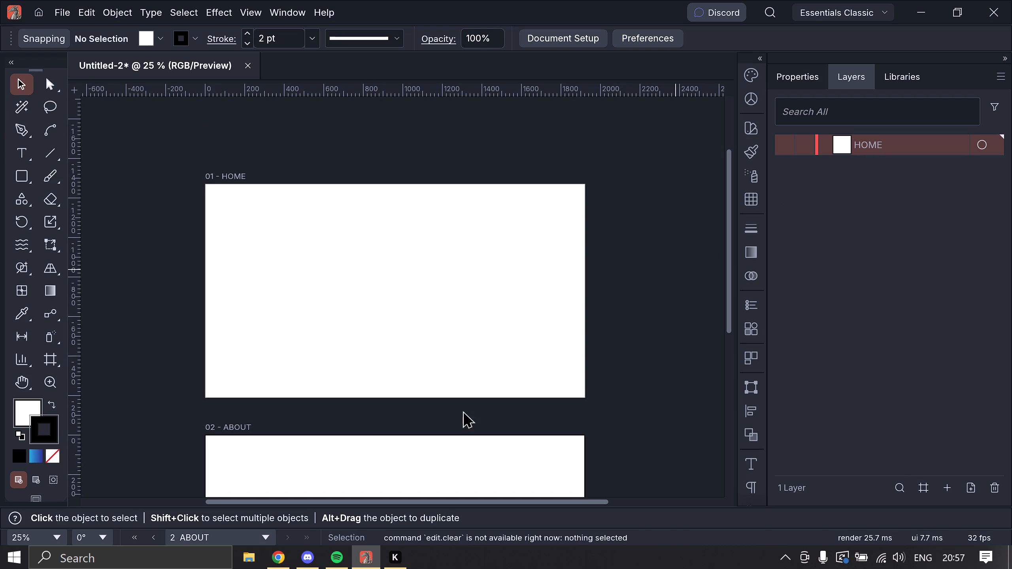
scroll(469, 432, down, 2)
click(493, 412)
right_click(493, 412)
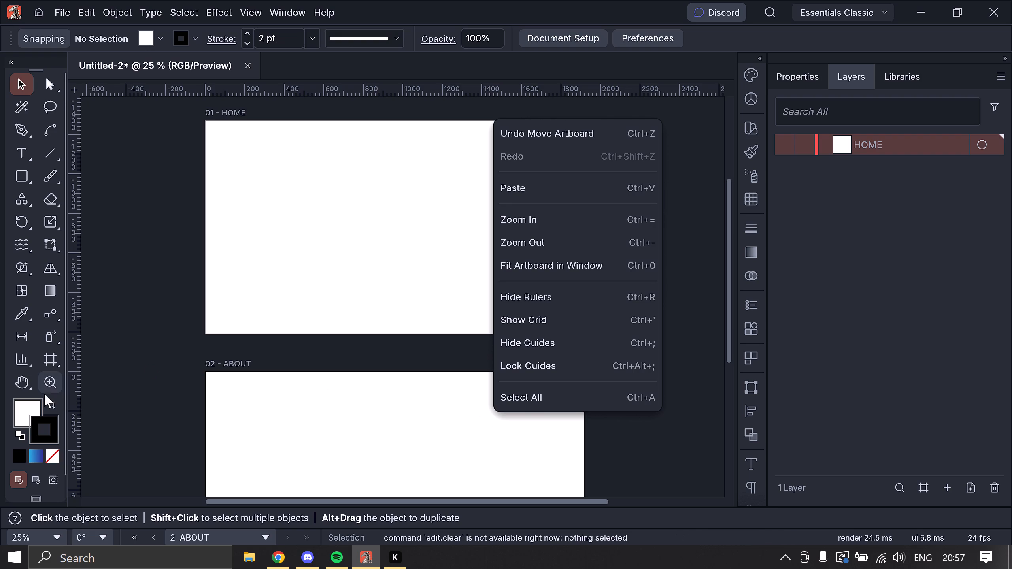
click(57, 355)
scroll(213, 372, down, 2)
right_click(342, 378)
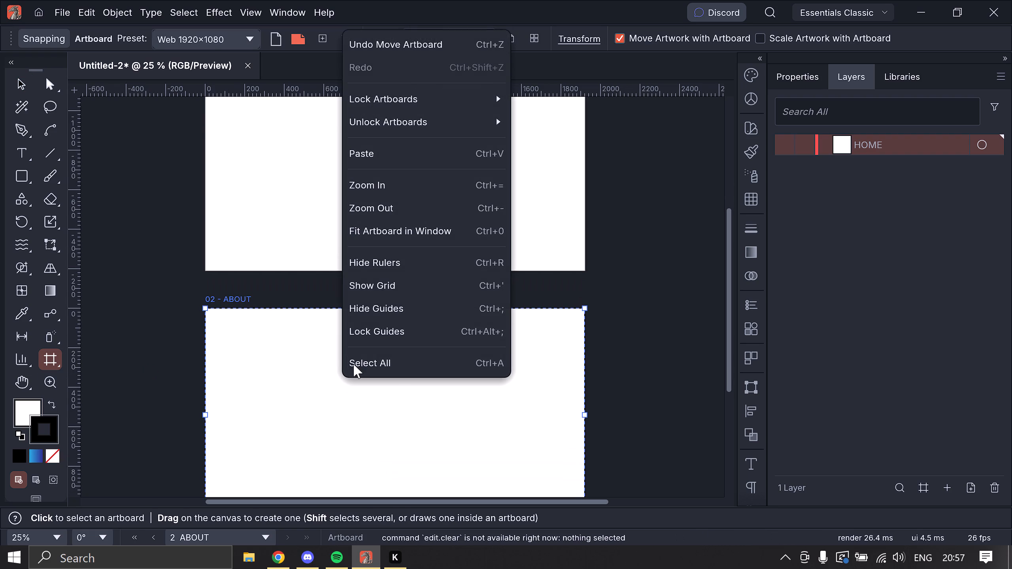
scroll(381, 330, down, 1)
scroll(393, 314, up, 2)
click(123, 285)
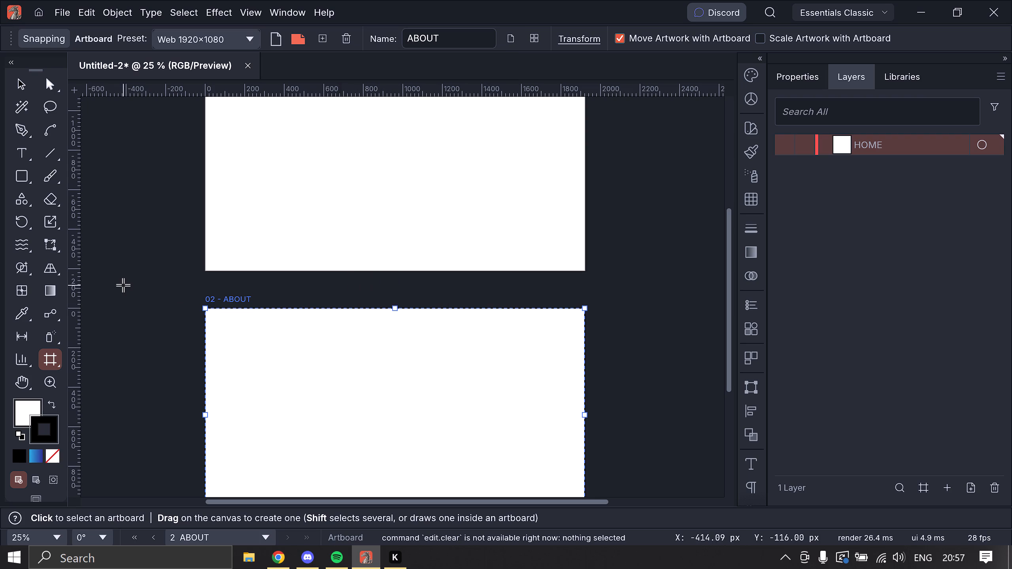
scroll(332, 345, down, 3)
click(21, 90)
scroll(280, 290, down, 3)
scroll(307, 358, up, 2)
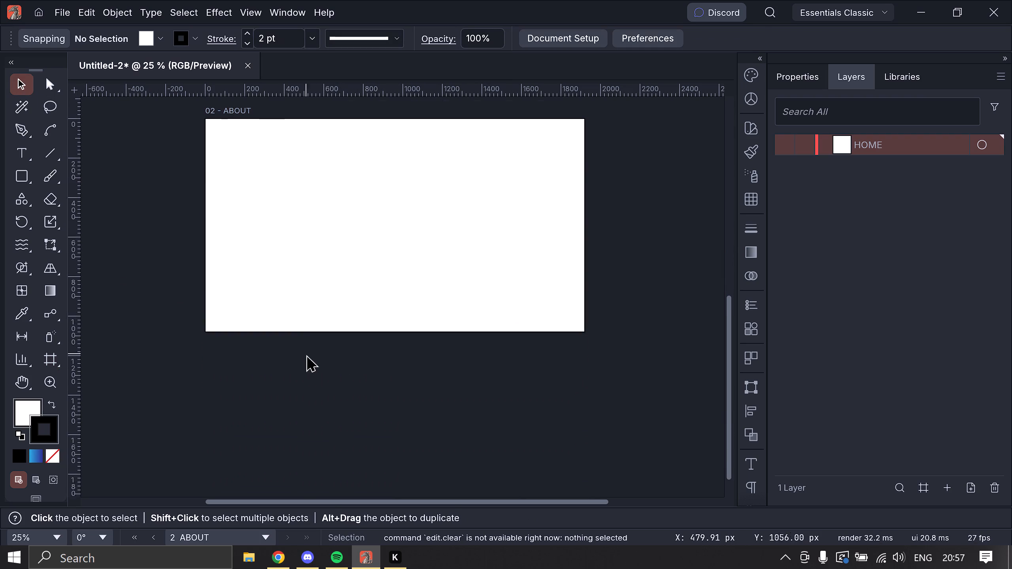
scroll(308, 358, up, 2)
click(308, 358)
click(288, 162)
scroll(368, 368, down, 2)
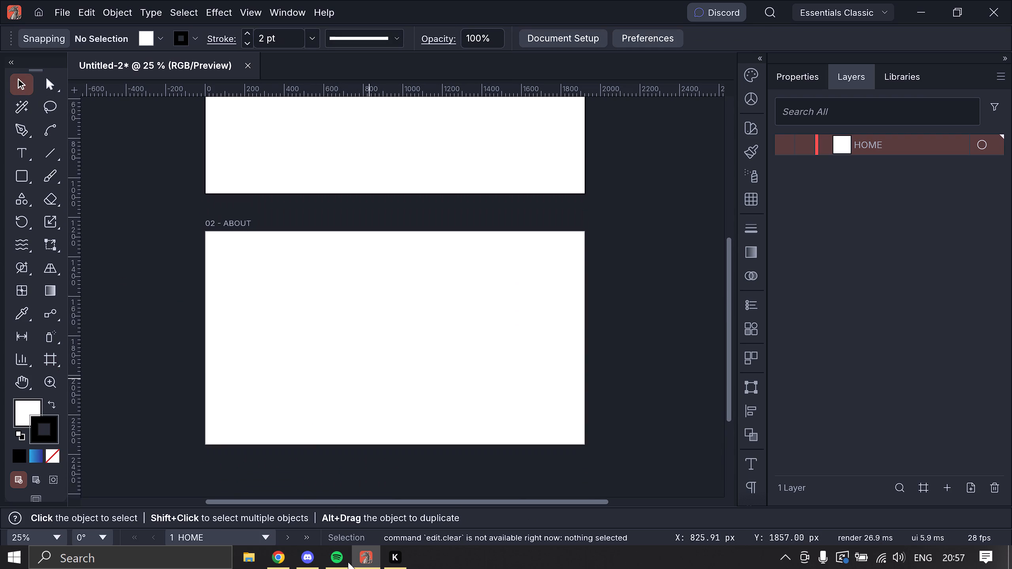